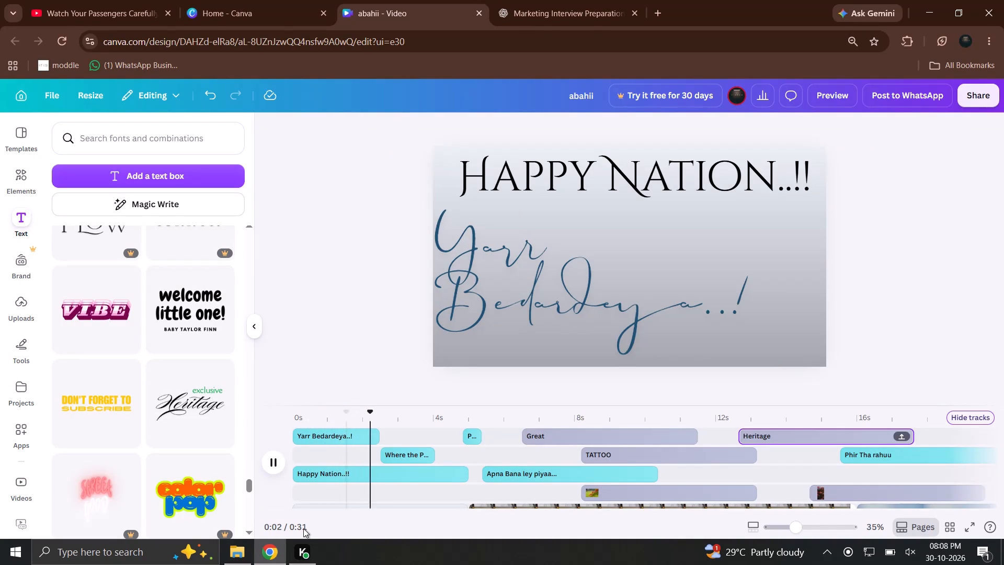
Add the "welcome little one!" text combination to the timeline's image track, starting at about 0.7 s.
{"action": "left_click_drag", "start_coordinate": [310, 411], "coordinate": [291, 421]}
{"action": "left_click", "coordinate": [293, 416]}
{"action": "left_click", "coordinate": [278, 452]}
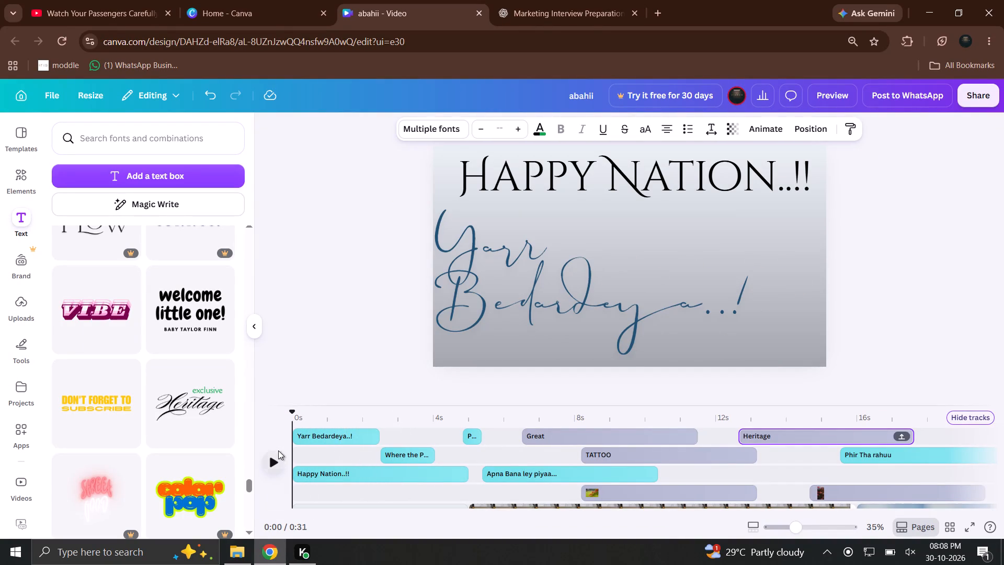
{"action": "left_click_drag", "start_coordinate": [200, 312], "coordinate": [377, 487]}
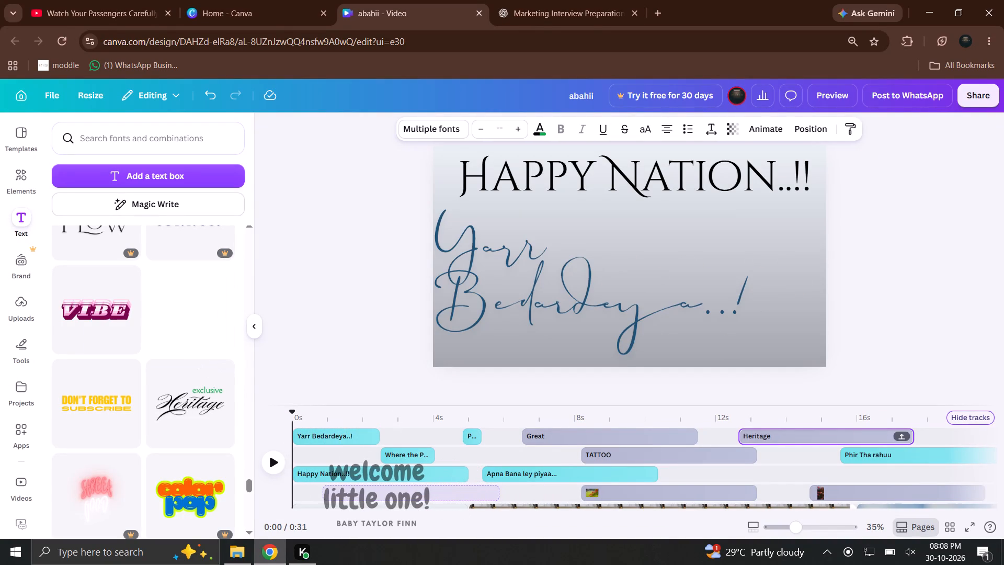
{"action": "left_click_drag", "start_coordinate": [377, 487], "coordinate": [374, 485]}
Play the video from the opening through to the end, checking the text overlays and images on each scene.
{"action": "left_click_drag", "start_coordinate": [343, 406], "coordinate": [314, 406]}
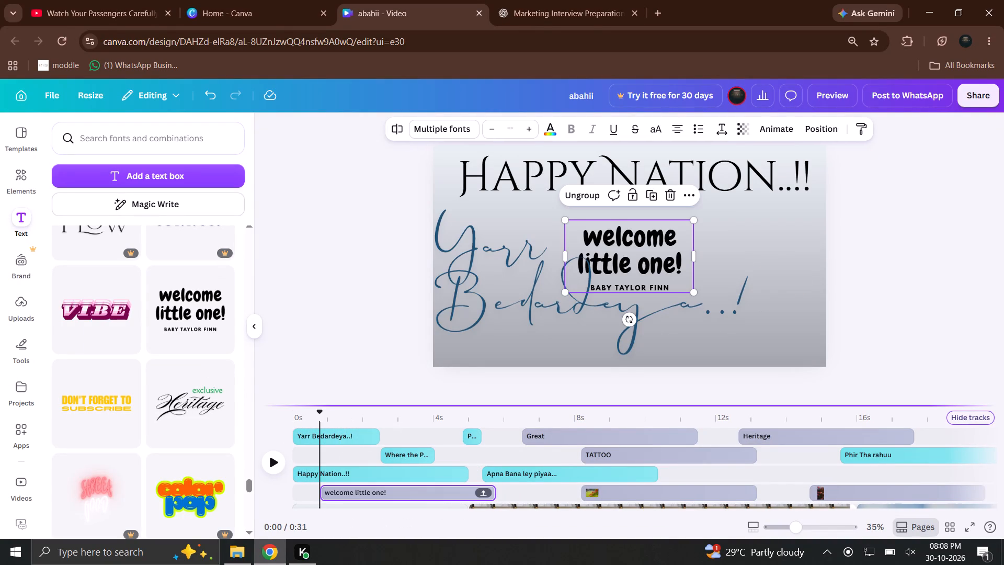
{"action": "left_click_drag", "start_coordinate": [314, 406], "coordinate": [310, 403]}
{"action": "left_click_drag", "start_coordinate": [302, 411], "coordinate": [295, 417]}
{"action": "left_click", "coordinate": [269, 466]}
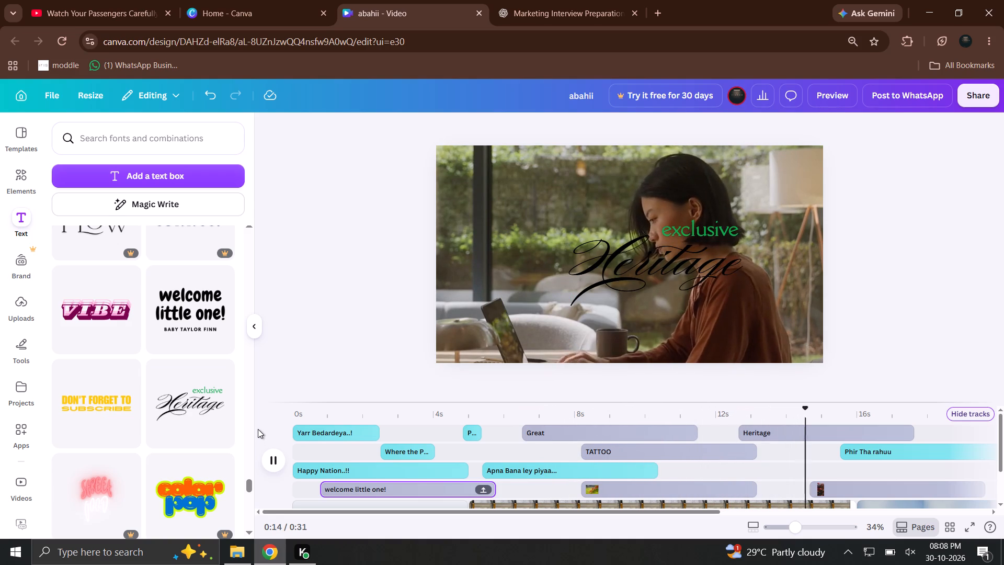
{"action": "left_click_drag", "start_coordinate": [340, 422], "coordinate": [328, 422]}
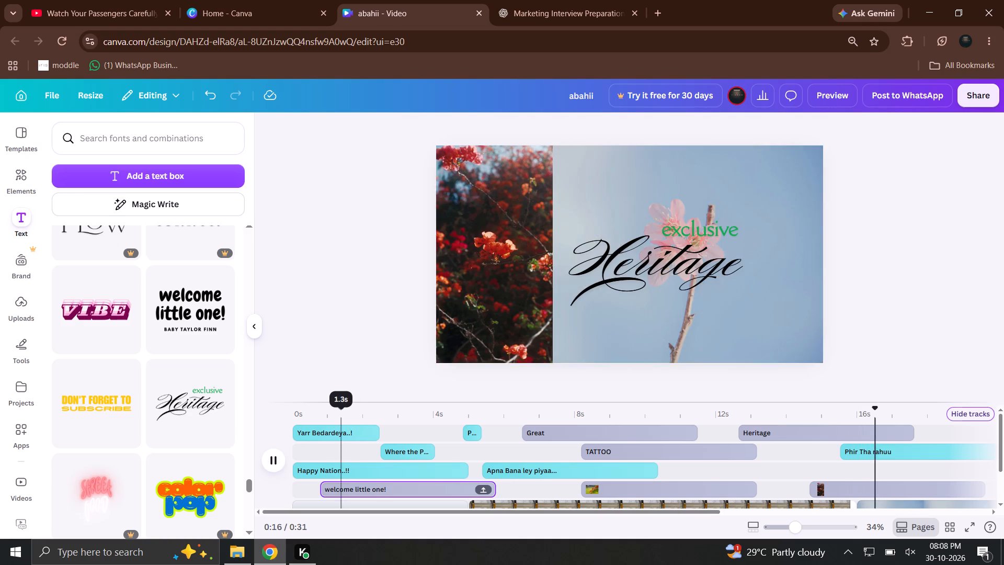
{"action": "left_click_drag", "start_coordinate": [328, 422], "coordinate": [314, 422]}
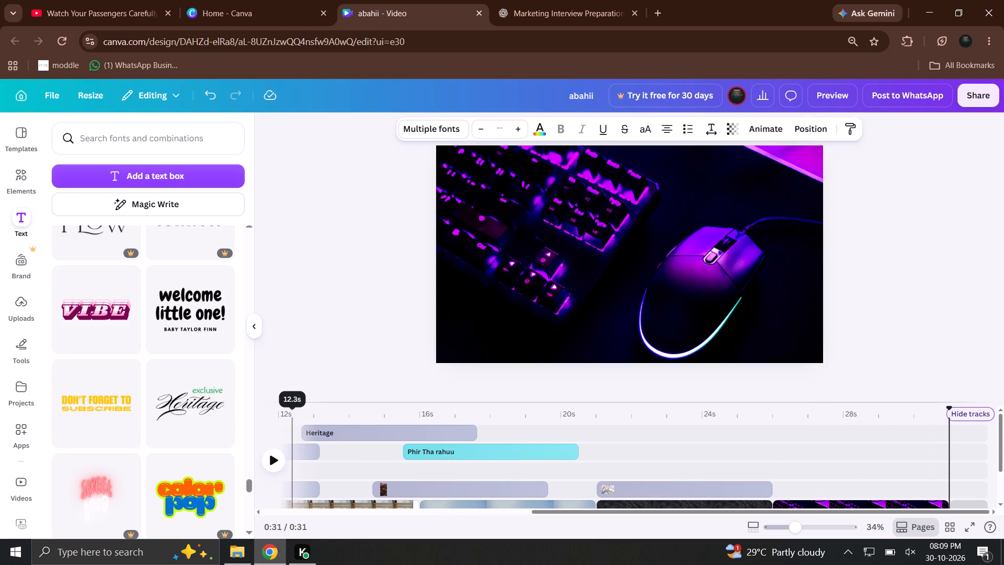
{"action": "left_click", "coordinate": [319, 406]}
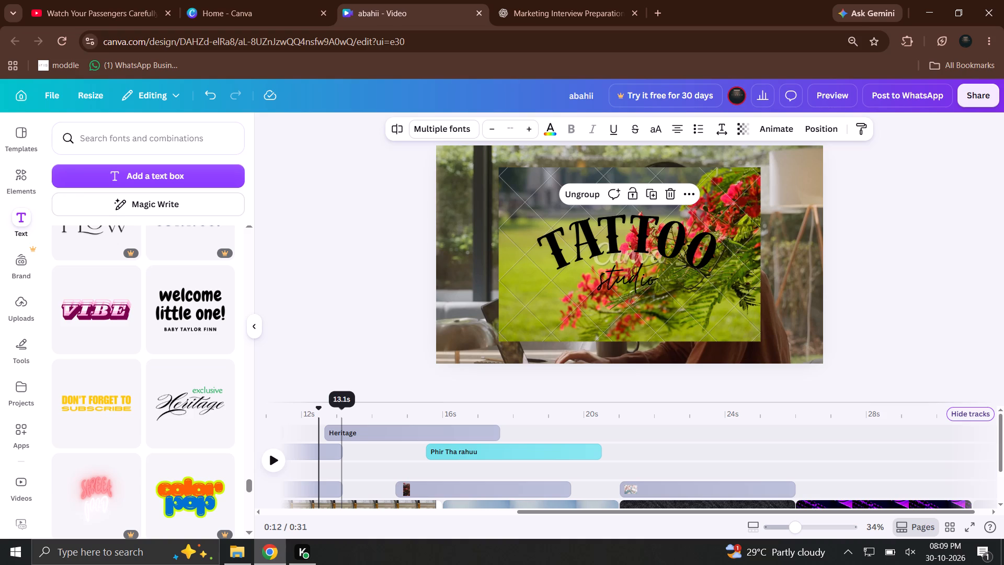
{"action": "left_click", "coordinate": [319, 406]}
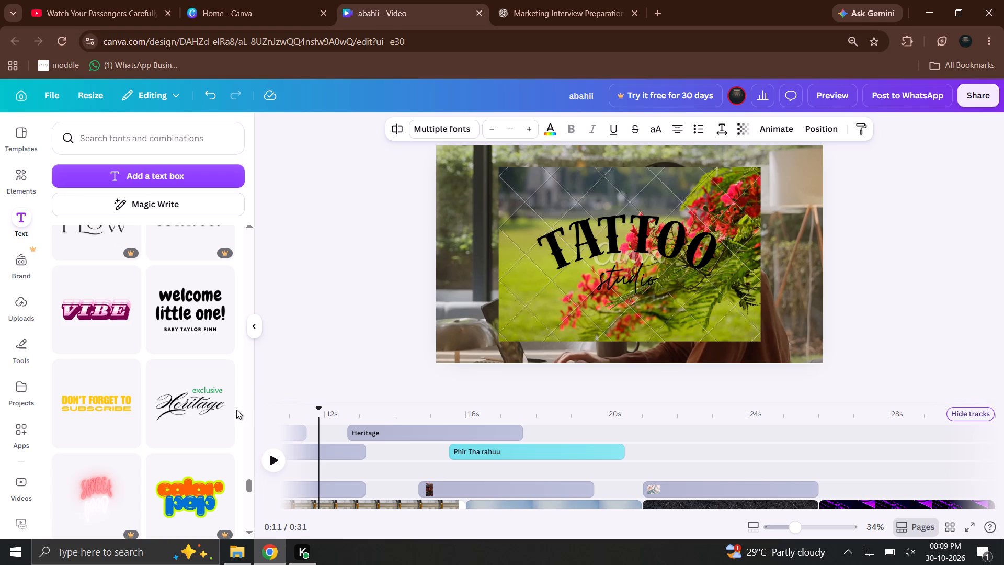
{"action": "left_click_drag", "start_coordinate": [273, 464], "coordinate": [254, 445]}
{"action": "left_click", "coordinate": [261, 467]}
{"action": "left_click", "coordinate": [266, 465]}
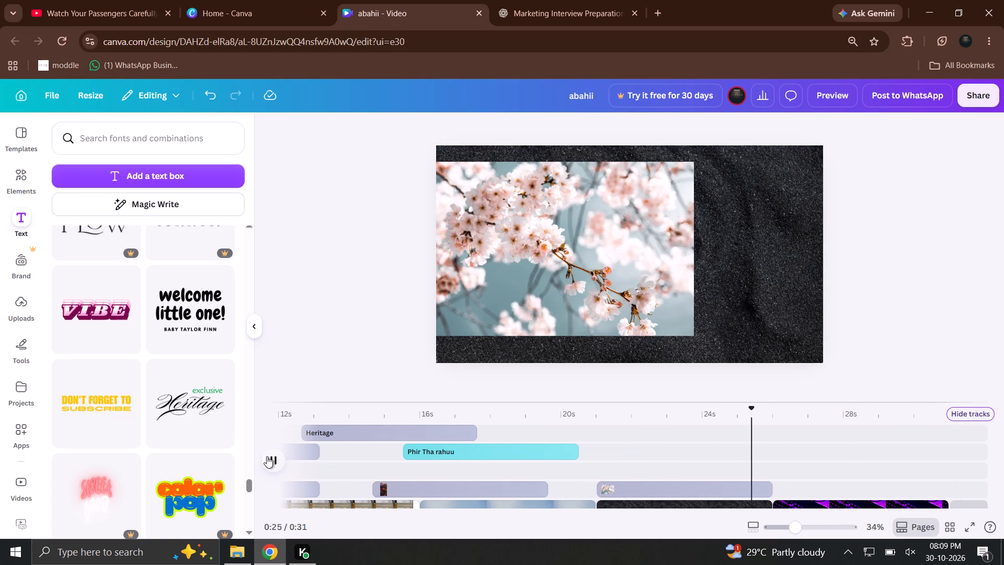
{"action": "double_click", "coordinate": [267, 456]}
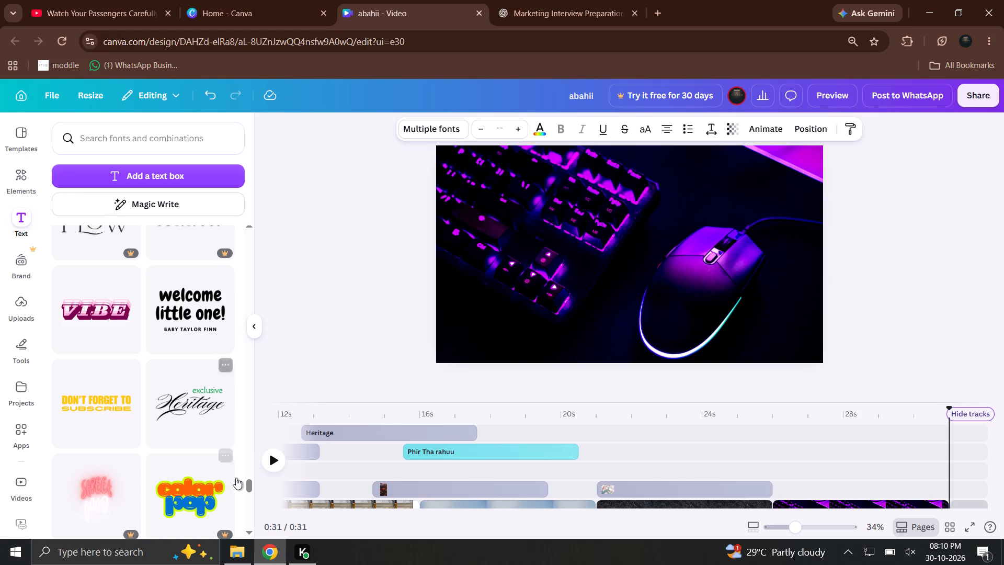
{"action": "left_click", "coordinate": [263, 461]}
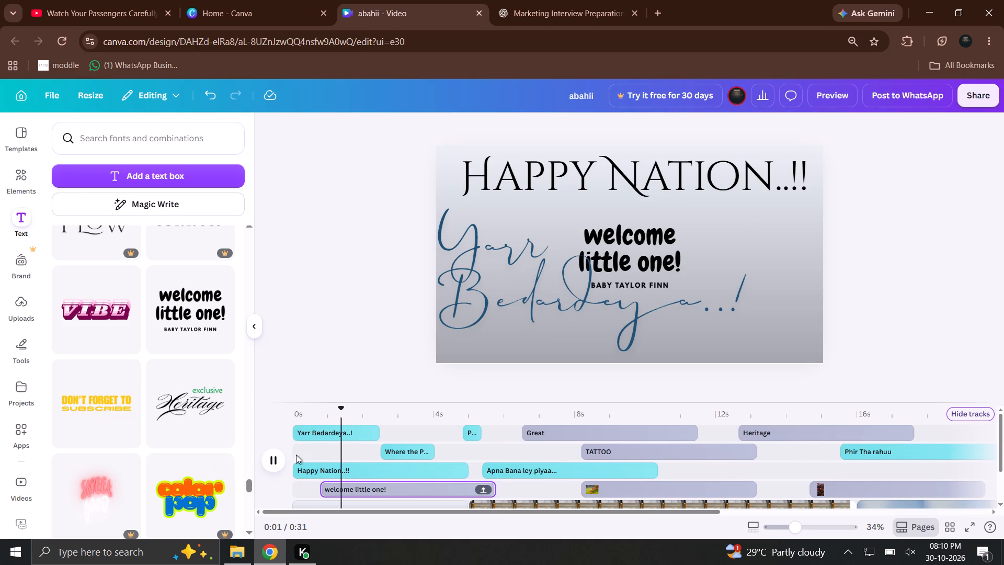
Replay the opening scenes and check how the "welcome little one!" text overlaps the surrounding titles.
{"action": "left_click_drag", "start_coordinate": [294, 419], "coordinate": [340, 429]}
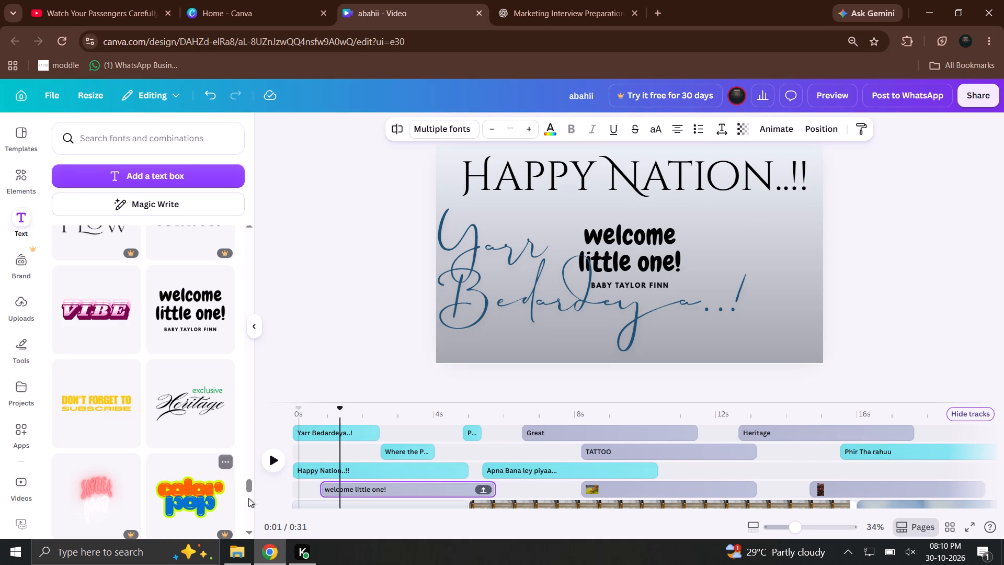
{"action": "left_click", "coordinate": [268, 467]}
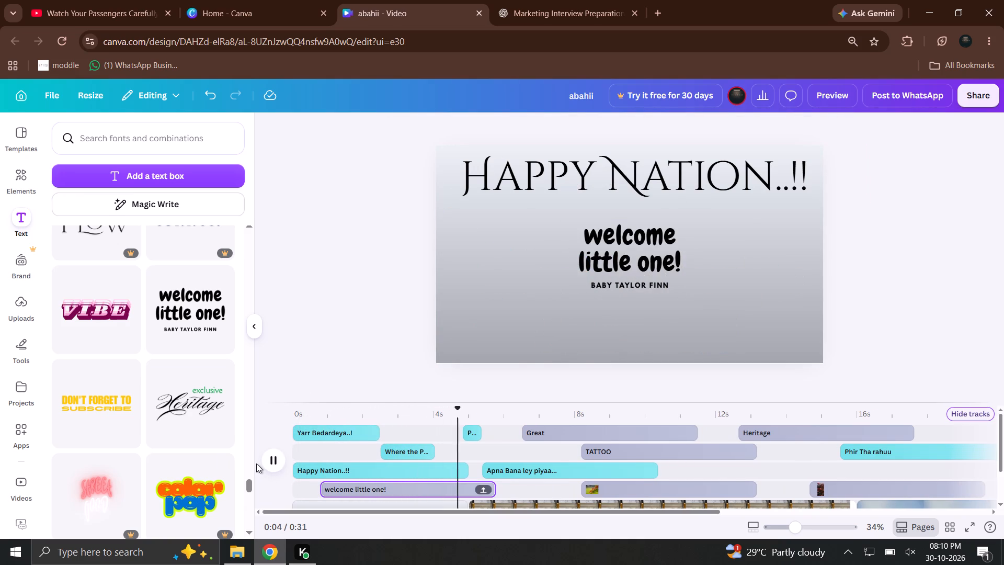
{"action": "left_click_drag", "start_coordinate": [299, 408], "coordinate": [288, 417]}
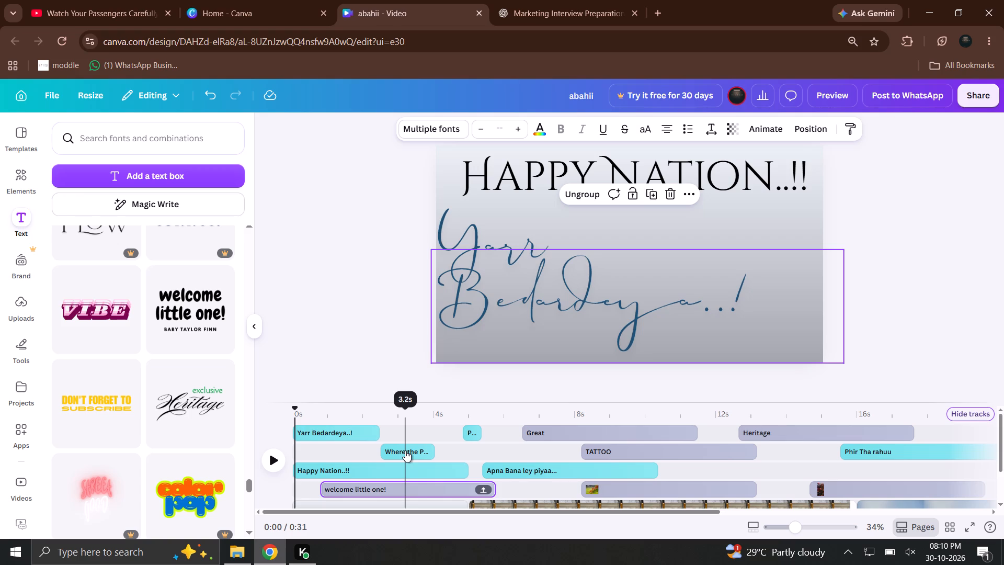
{"action": "left_click_drag", "start_coordinate": [287, 464], "coordinate": [273, 474]}
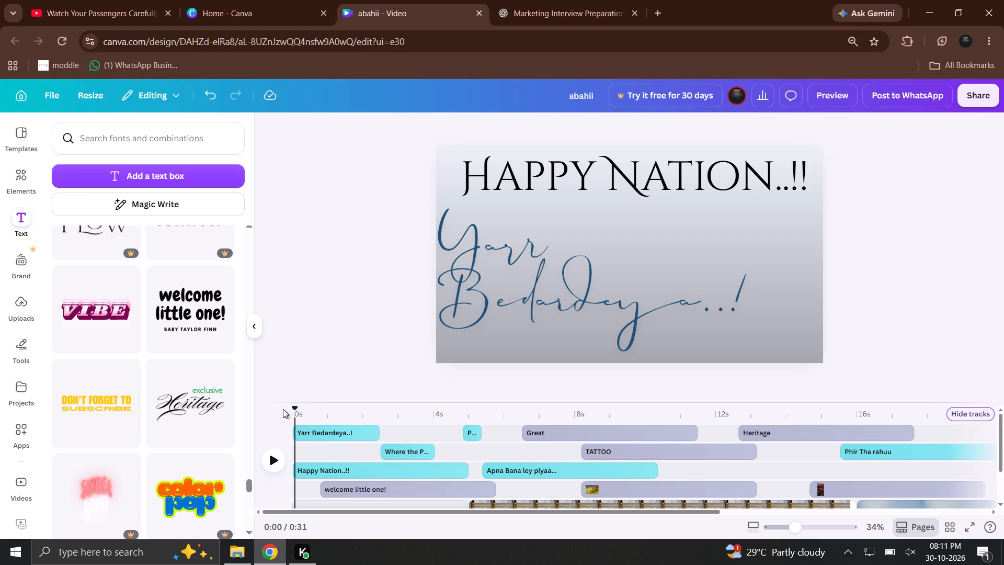
{"action": "left_click", "coordinate": [270, 453]}
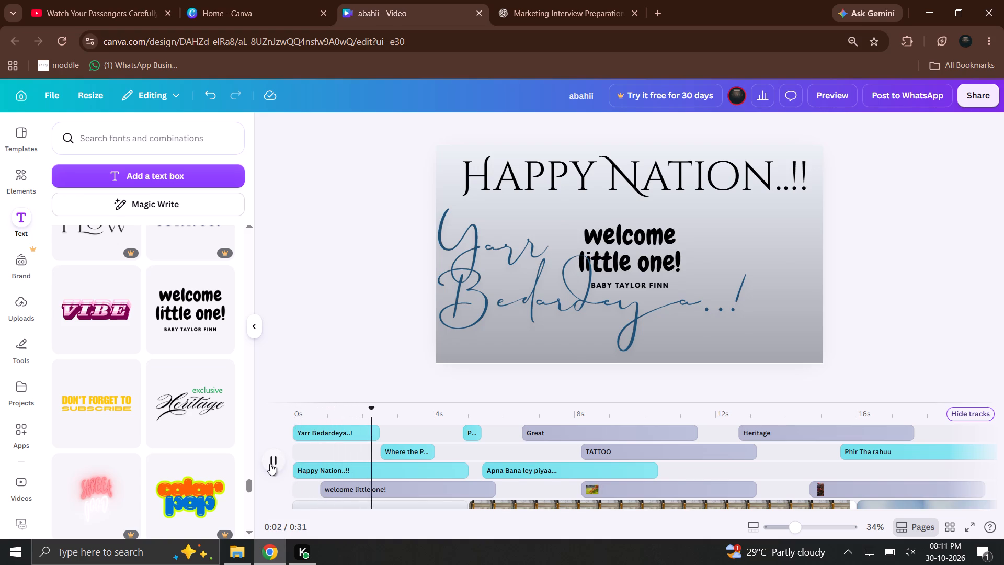
{"action": "left_click", "coordinate": [270, 464]}
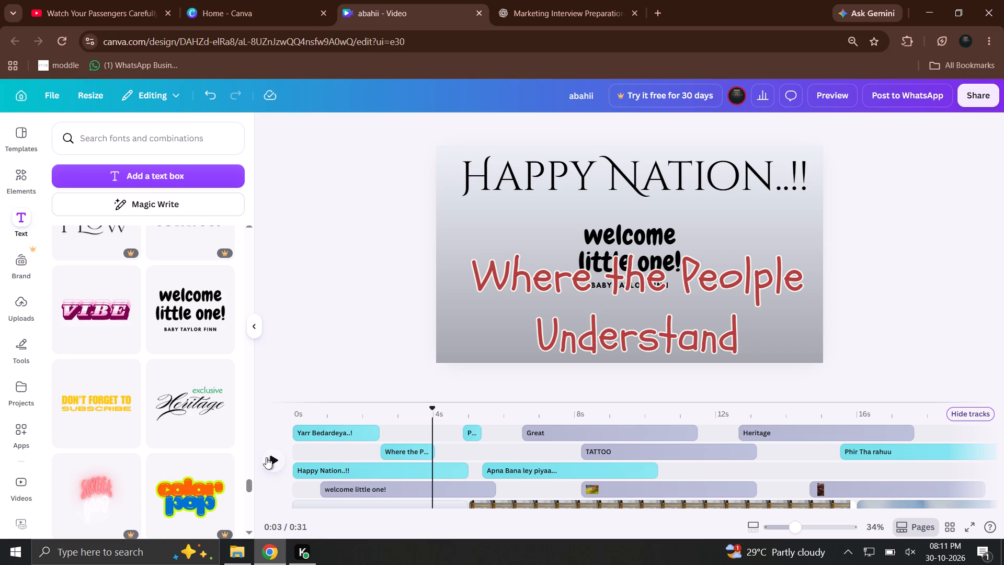
{"action": "left_click", "coordinate": [266, 457]}
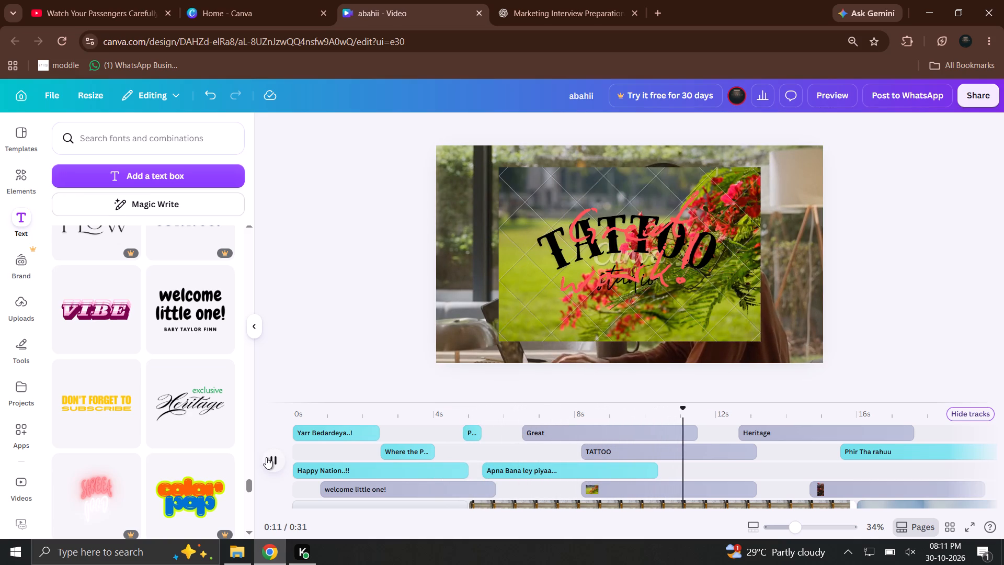
{"action": "left_click", "coordinate": [266, 457]}
{"action": "left_click", "coordinate": [265, 456]}
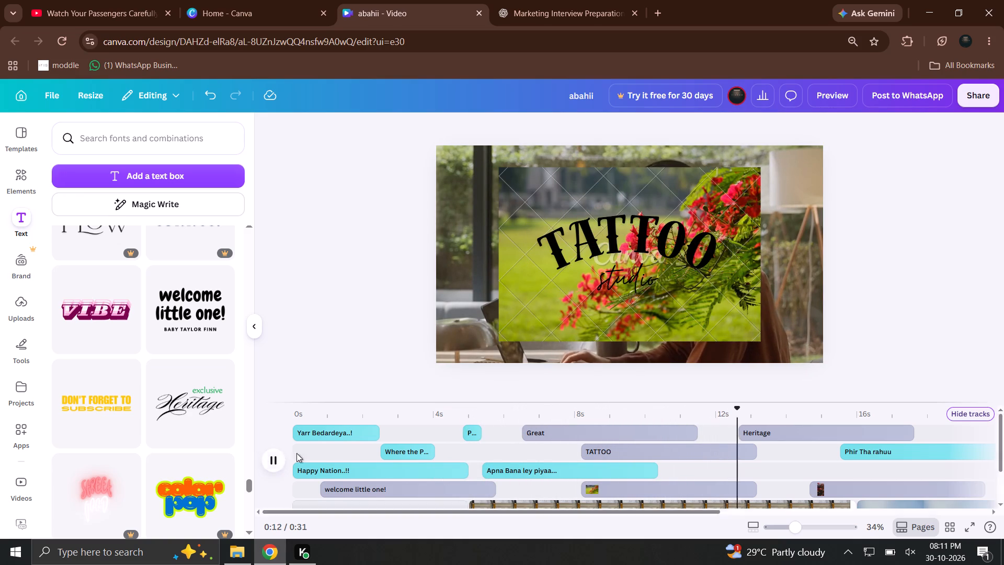
Examine the scene clips at the bottom of the timeline, playing from the 4 s mark and rechecking the opening seconds.
{"action": "scroll", "coordinate": [296, 456], "scroll_direction": "down", "scroll_amount": 4}
{"action": "left_click_drag", "start_coordinate": [346, 420], "coordinate": [438, 439]}
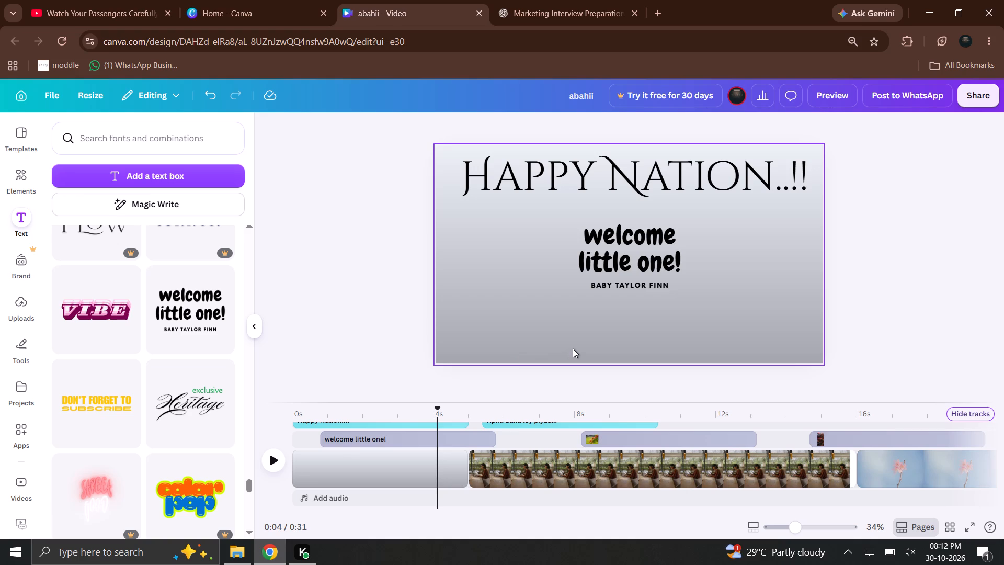
{"action": "key", "text": "space"}
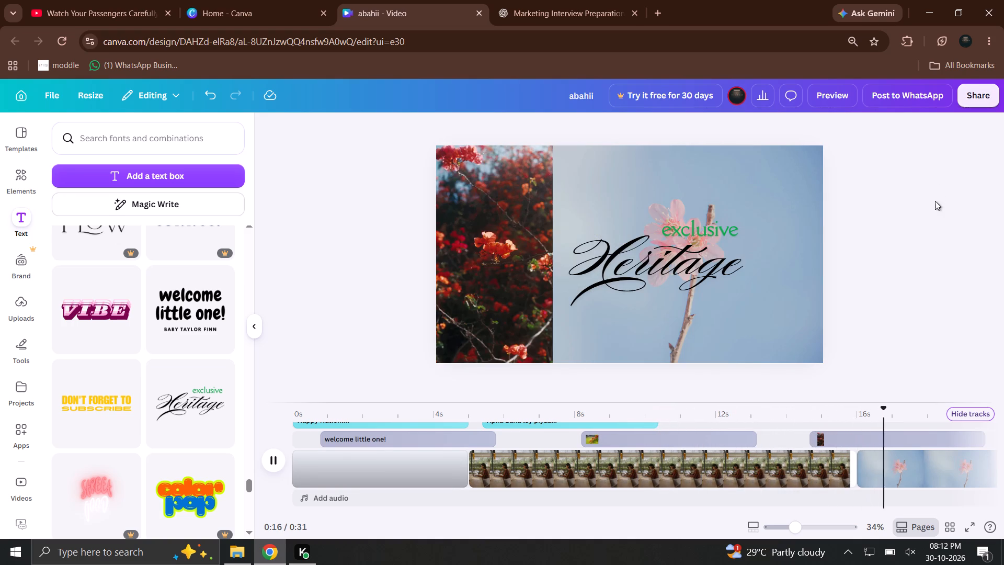
{"action": "left_click", "coordinate": [299, 416]}
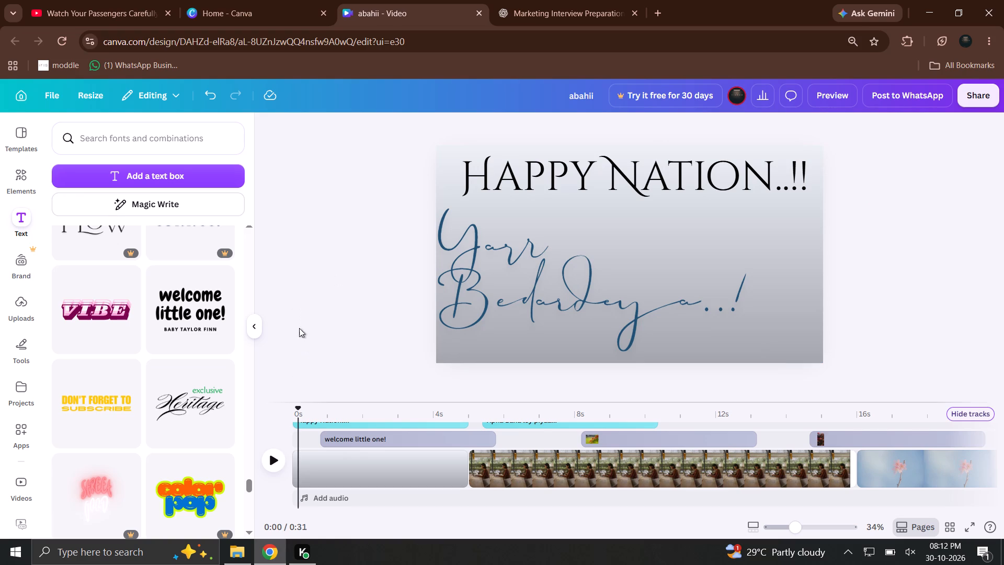
{"action": "left_click", "coordinate": [274, 453]}
{"action": "left_click_drag", "start_coordinate": [335, 414], "coordinate": [324, 417]}
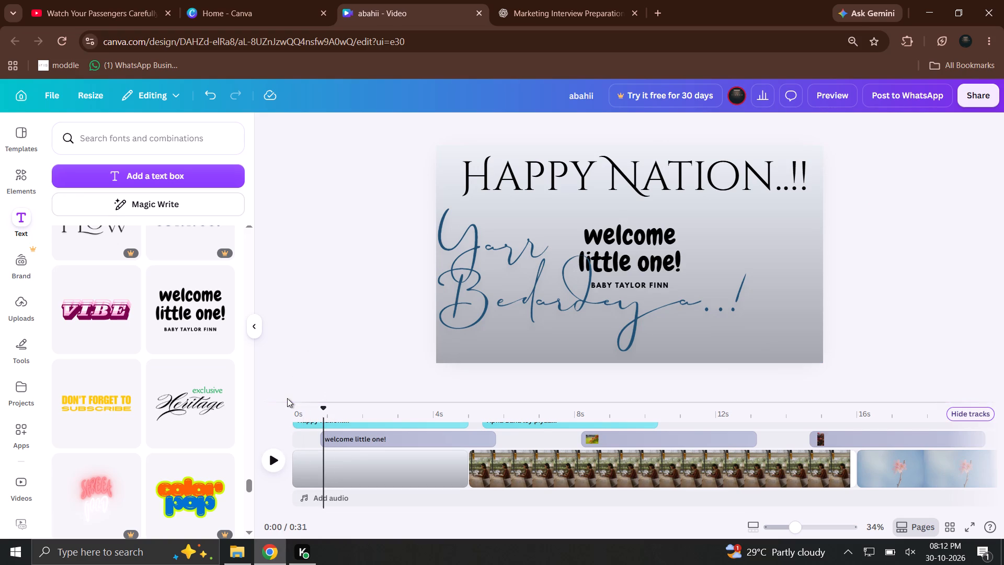
{"action": "left_click", "coordinate": [295, 416]}
{"action": "left_click", "coordinate": [324, 400]}
{"action": "left_click_drag", "start_coordinate": [314, 422], "coordinate": [716, 481]}
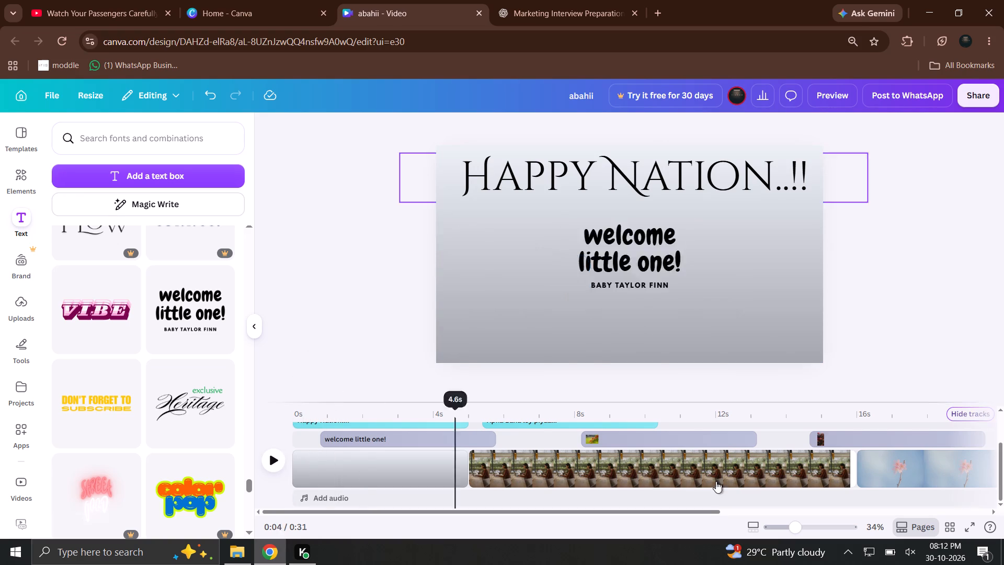
{"action": "left_click_drag", "start_coordinate": [716, 481], "coordinate": [689, 482]}
Add the "exclusive Heritage" text combination at the start of the video, over the right half of the grey opening scene.
{"action": "left_click_drag", "start_coordinate": [569, 410], "coordinate": [234, 389]}
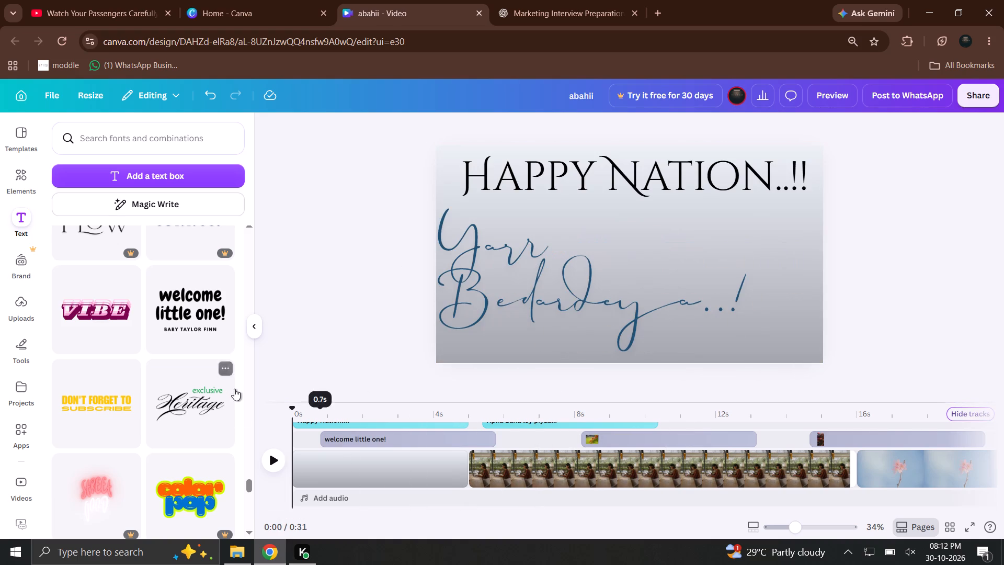
{"action": "left_click_drag", "start_coordinate": [234, 389], "coordinate": [235, 389]}
{"action": "left_click", "coordinate": [255, 457]}
{"action": "left_click", "coordinate": [262, 455]}
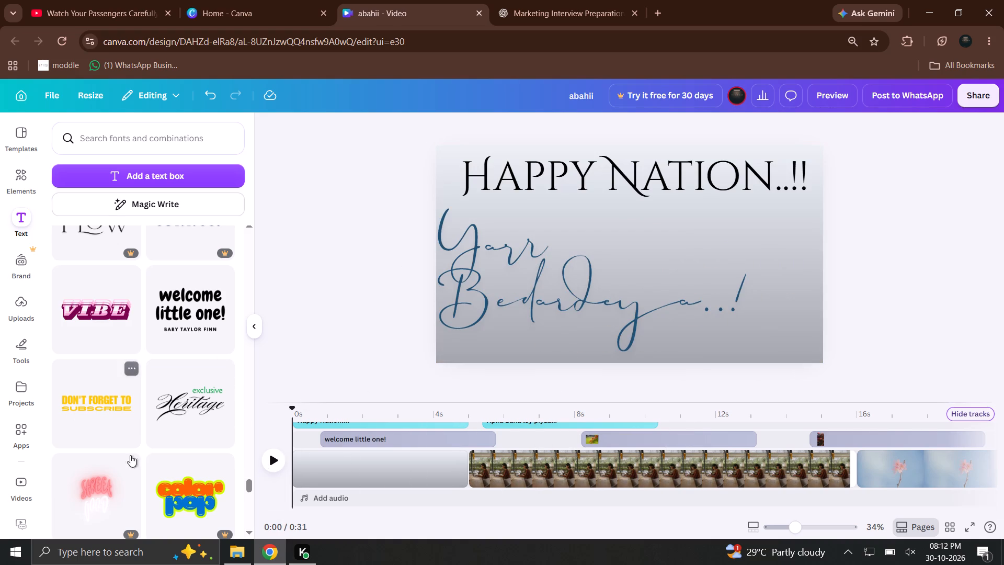
{"action": "left_click_drag", "start_coordinate": [191, 420], "coordinate": [602, 259]}
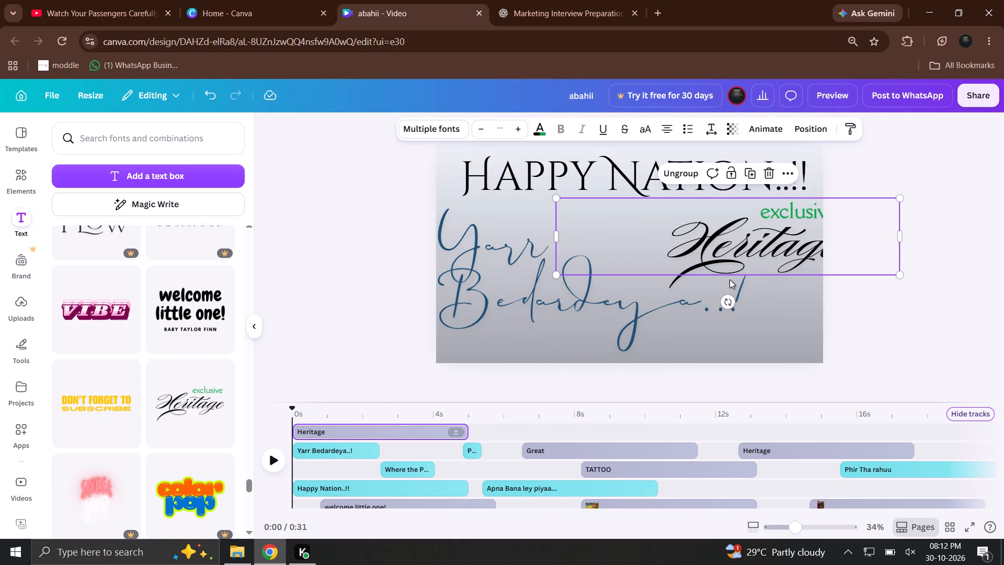
Delete the green "exclusive" line from the newly added text combination.
{"action": "left_click", "coordinate": [802, 220]}
{"action": "left_click", "coordinate": [861, 168]}
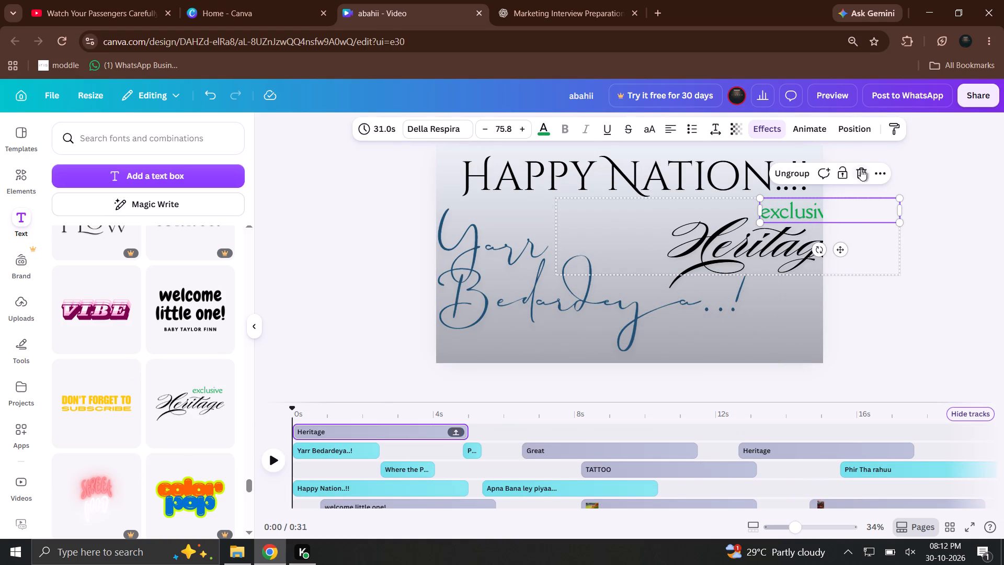
Replace the new "Heritage" text with "Heriyeee", drawing out the final e's.
{"action": "left_click", "coordinate": [789, 258]}
{"action": "left_click_drag", "start_coordinate": [793, 258], "coordinate": [797, 258]}
{"action": "key", "text": "shift+h"}
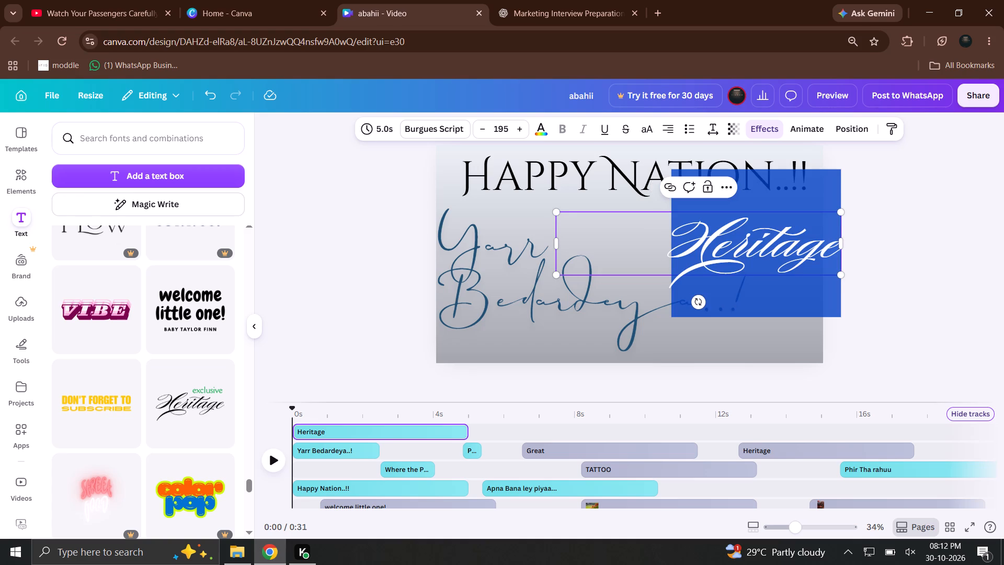
{"action": "type", "text": "eriyeee"}
{"action": "left_click", "coordinate": [909, 290]}
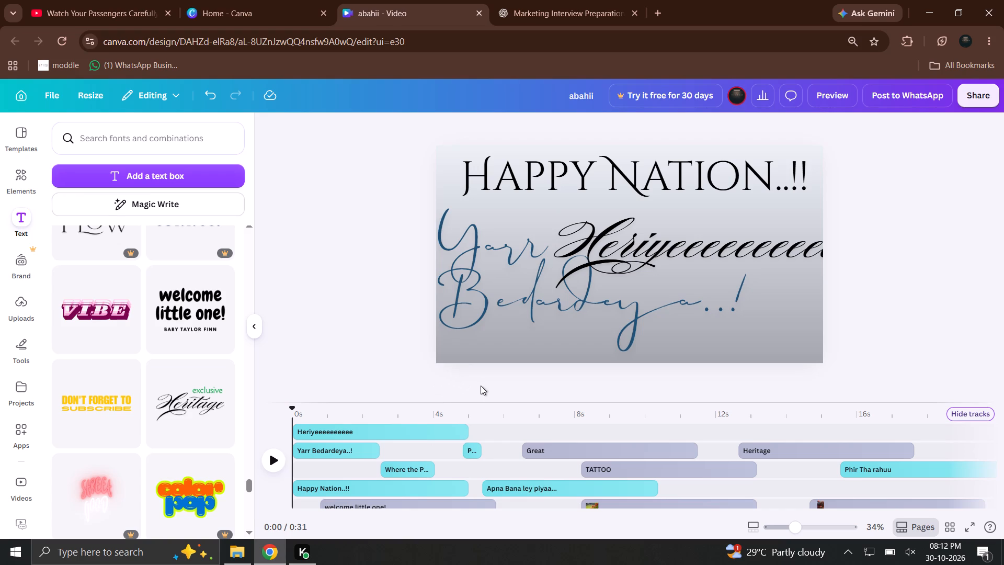
{"action": "left_click", "coordinate": [283, 466]}
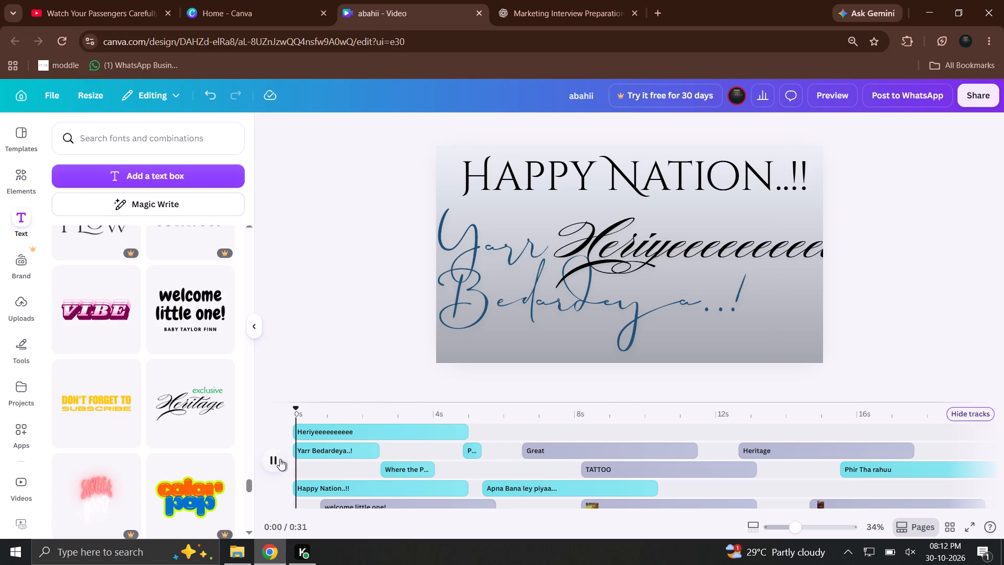
{"action": "left_click_drag", "start_coordinate": [464, 432], "coordinate": [369, 434]}
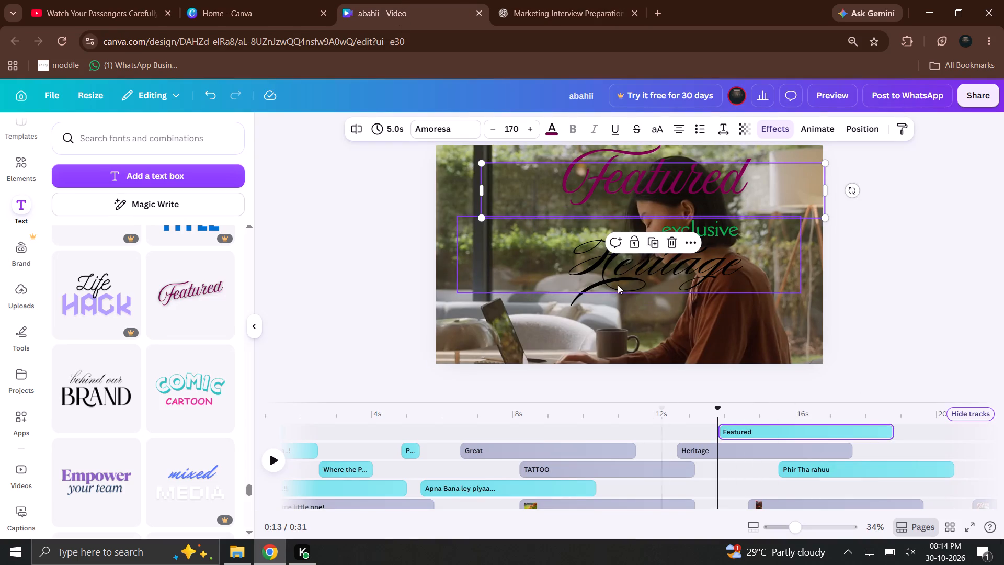
{"action": "left_click_drag", "start_coordinate": [618, 285], "coordinate": [518, 340]}
Play the opening to about 2 s and move the "welcome little one!" text to the right, just below the "Happy Nation..!!" title.
{"action": "left_click", "coordinate": [266, 445]}
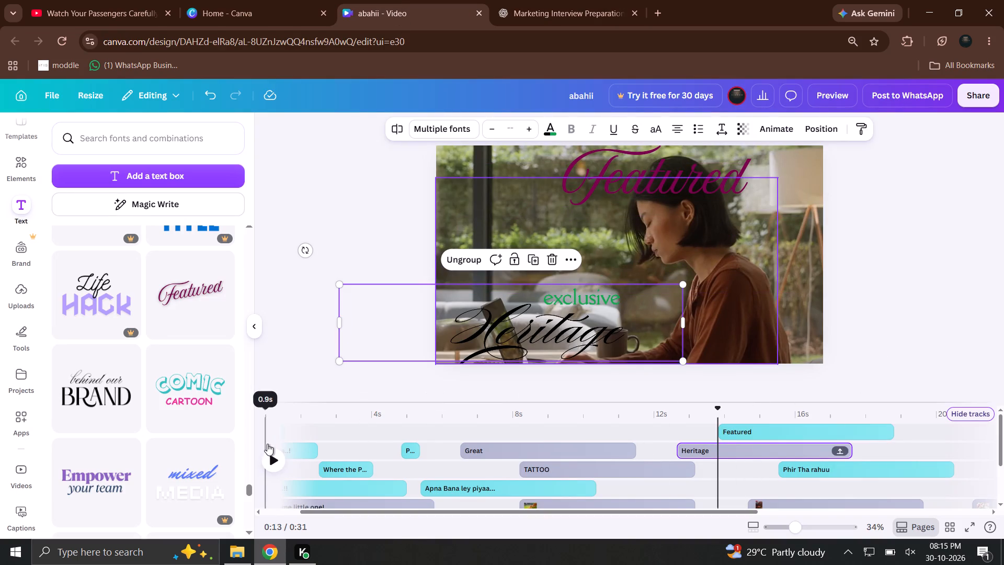
{"action": "left_click", "coordinate": [273, 451]}
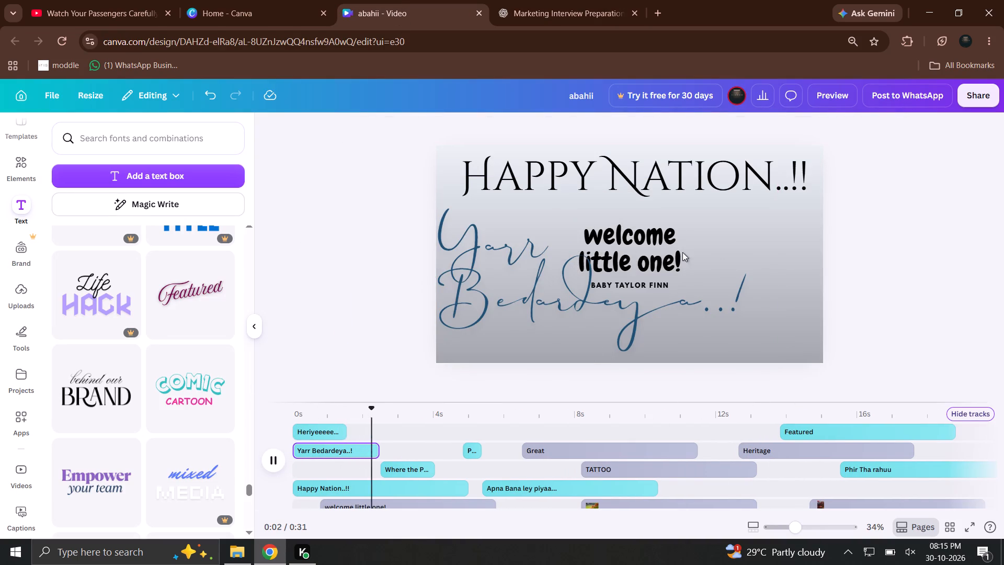
{"action": "left_click", "coordinate": [663, 232]}
{"action": "left_click_drag", "start_coordinate": [654, 240], "coordinate": [743, 217]}
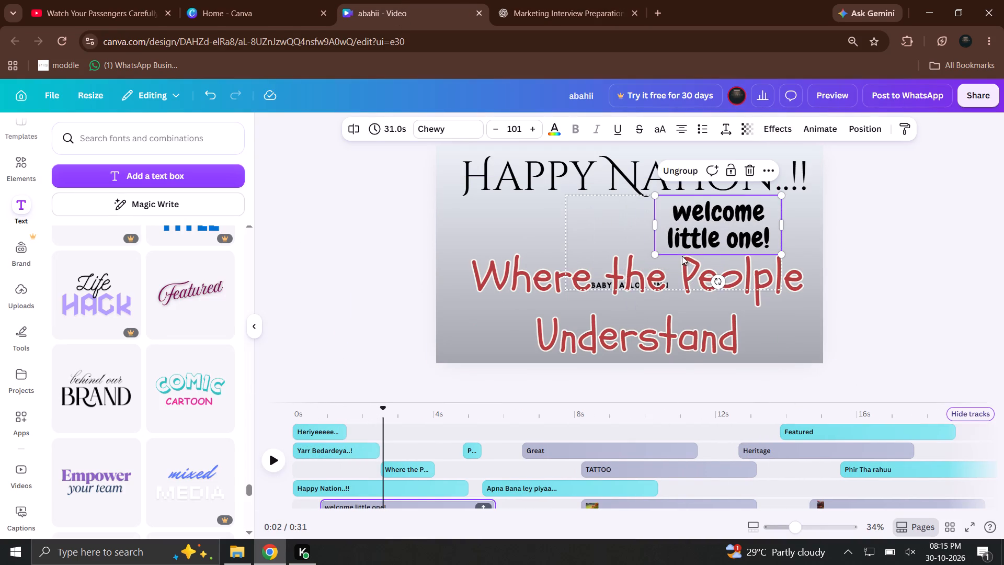
{"action": "left_click_drag", "start_coordinate": [608, 239], "coordinate": [556, 216]}
{"action": "left_click_drag", "start_coordinate": [725, 209], "coordinate": [746, 167]}
{"action": "left_click", "coordinate": [733, 205]}
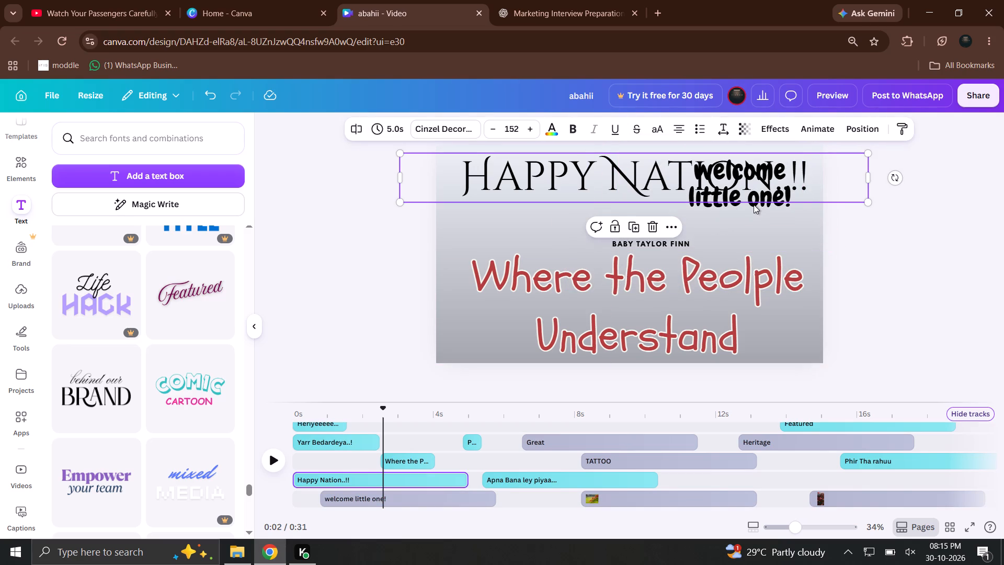
{"action": "left_click", "coordinate": [754, 205]}
{"action": "left_click_drag", "start_coordinate": [731, 213], "coordinate": [709, 243]}
{"action": "left_click", "coordinate": [722, 223]}
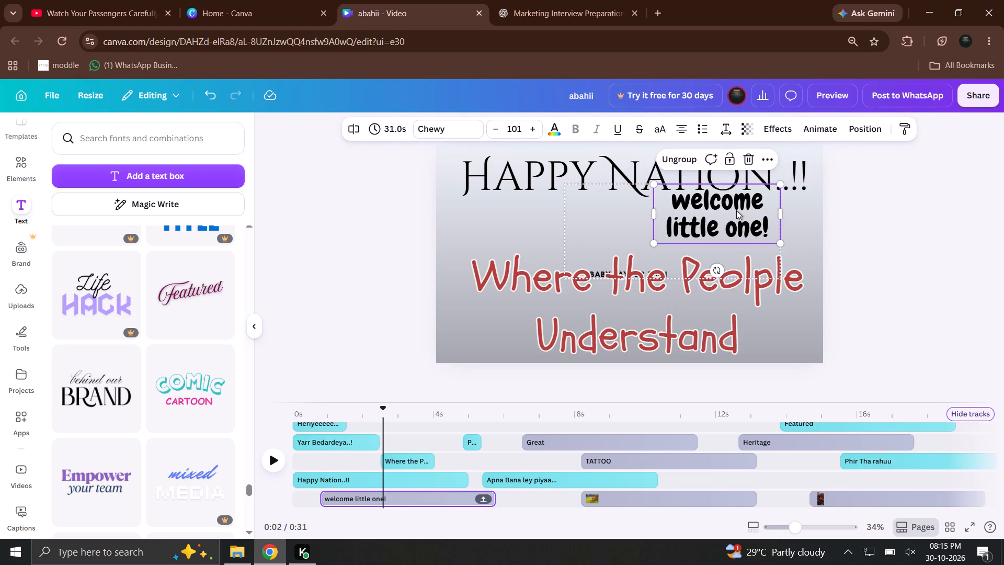
Move the "welcome little one!" text to the frame's upper right corner and replay the opening from about 1 s.
{"action": "left_click_drag", "start_coordinate": [736, 210], "coordinate": [838, 163]}
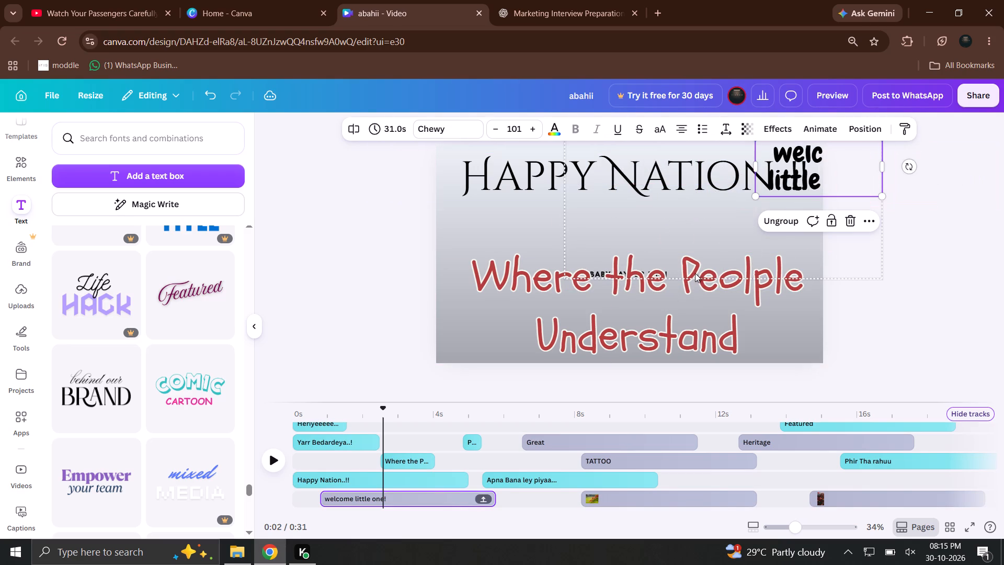
{"action": "left_click_drag", "start_coordinate": [673, 216], "coordinate": [555, 248]}
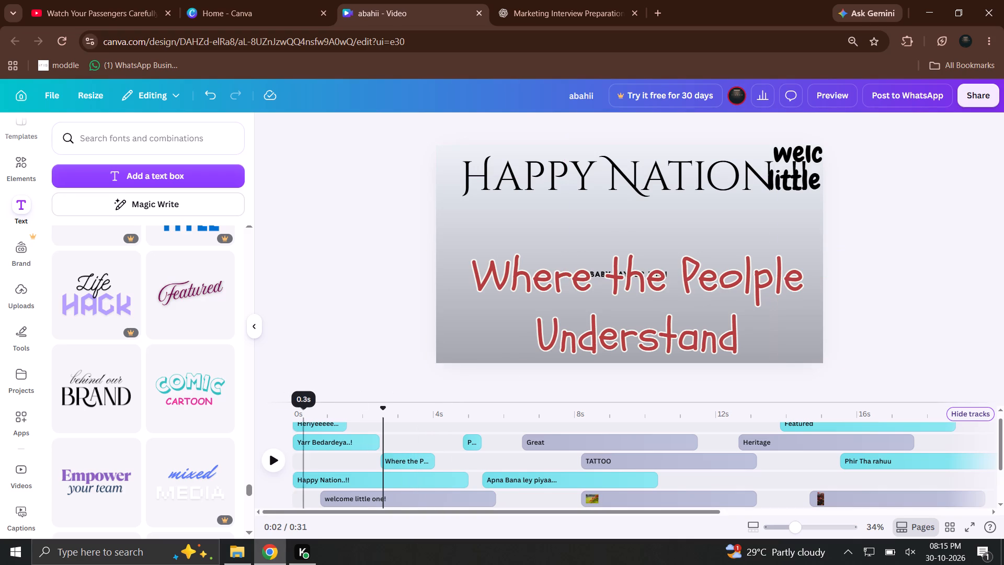
{"action": "left_click_drag", "start_coordinate": [307, 412], "coordinate": [304, 412]}
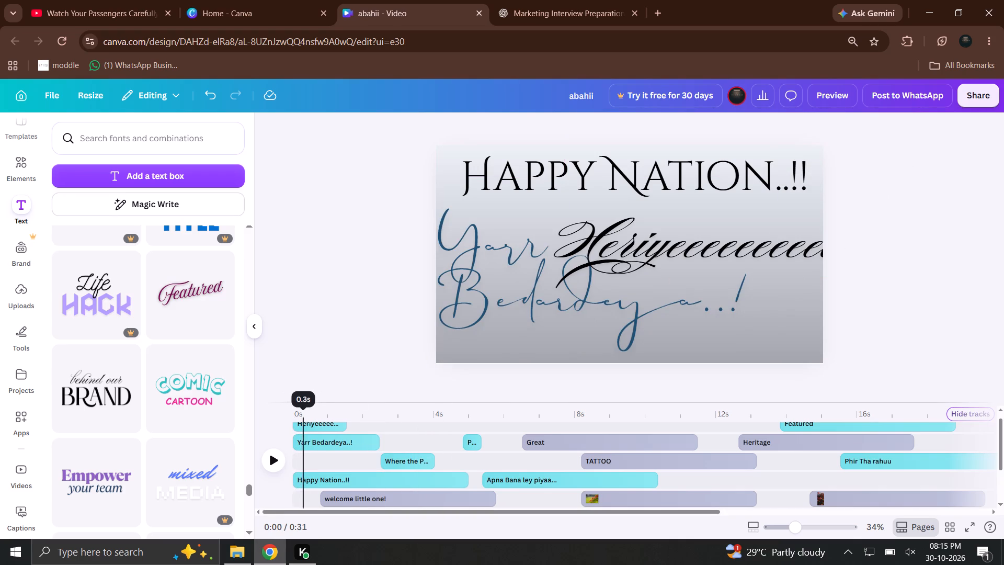
{"action": "left_click_drag", "start_coordinate": [304, 412], "coordinate": [327, 408]}
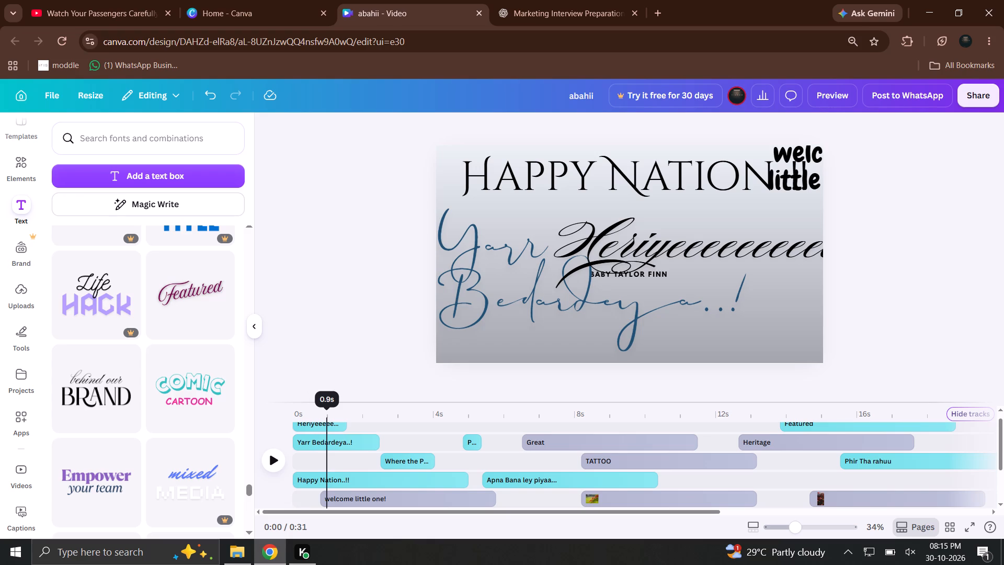
{"action": "left_click_drag", "start_coordinate": [327, 408], "coordinate": [330, 408]}
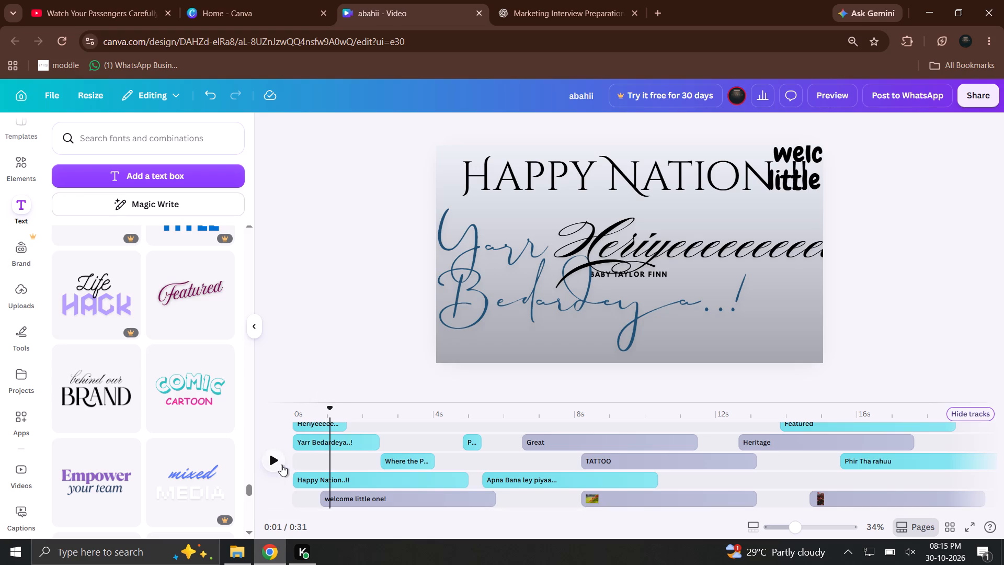
{"action": "left_click", "coordinate": [281, 465]}
Add the green "Soft Shadow" text style to the timeline from about 4.6 s and place it at the lower left of the woman-at-laptop scene.
{"action": "scroll", "coordinate": [150, 416], "scroll_direction": "down", "scroll_amount": 10}
{"action": "scroll", "coordinate": [129, 444], "scroll_direction": "up", "scroll_amount": 4}
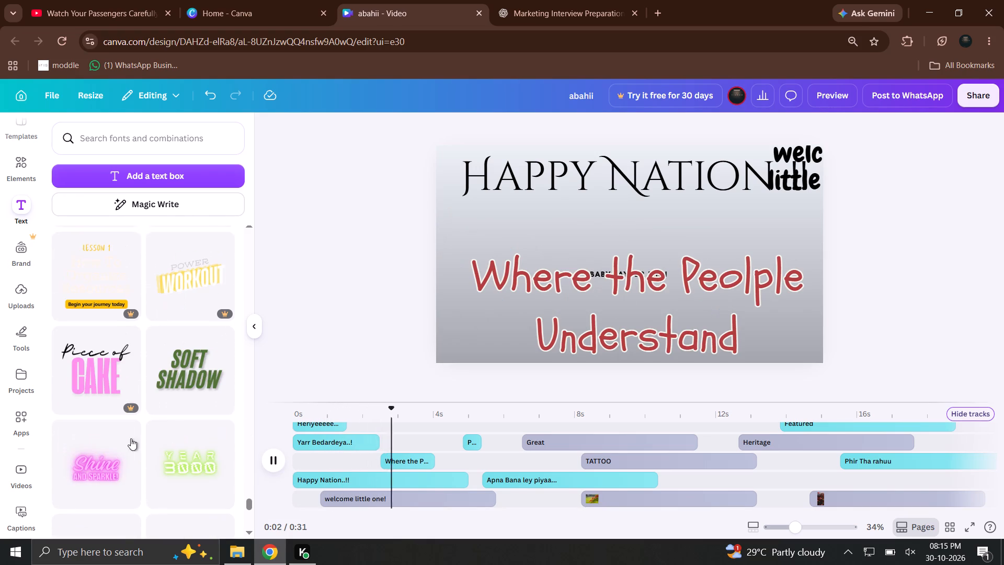
{"action": "left_click_drag", "start_coordinate": [195, 381], "coordinate": [501, 466]}
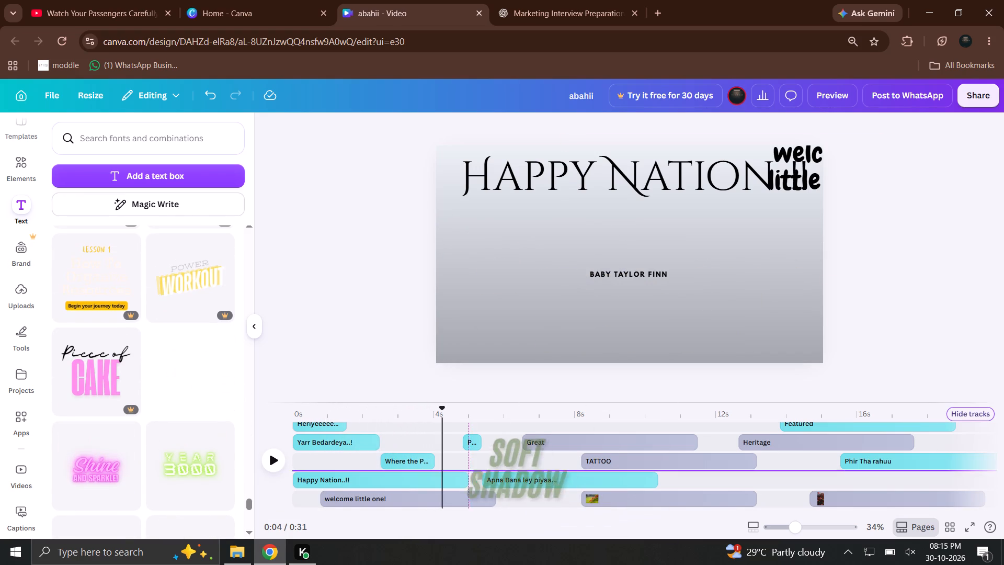
{"action": "left_click_drag", "start_coordinate": [501, 466], "coordinate": [504, 459]}
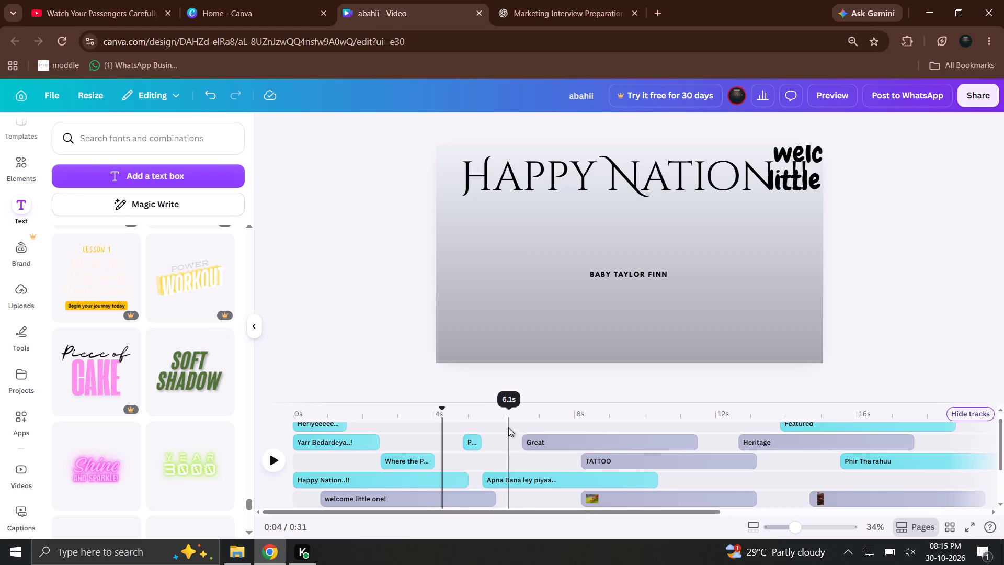
{"action": "left_click_drag", "start_coordinate": [498, 421], "coordinate": [483, 420]}
{"action": "left_click", "coordinate": [608, 256]}
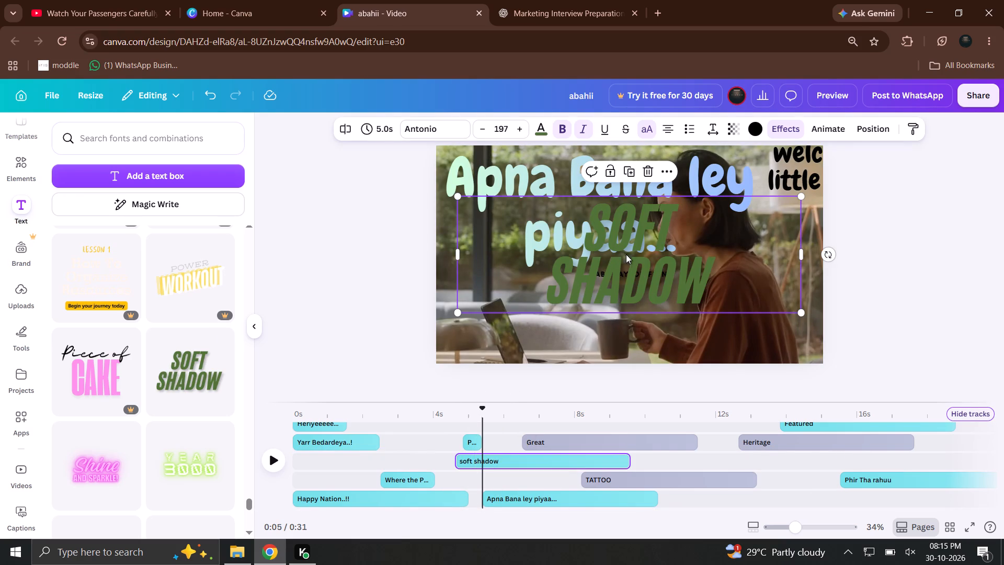
{"action": "left_click_drag", "start_coordinate": [626, 256], "coordinate": [518, 313]}
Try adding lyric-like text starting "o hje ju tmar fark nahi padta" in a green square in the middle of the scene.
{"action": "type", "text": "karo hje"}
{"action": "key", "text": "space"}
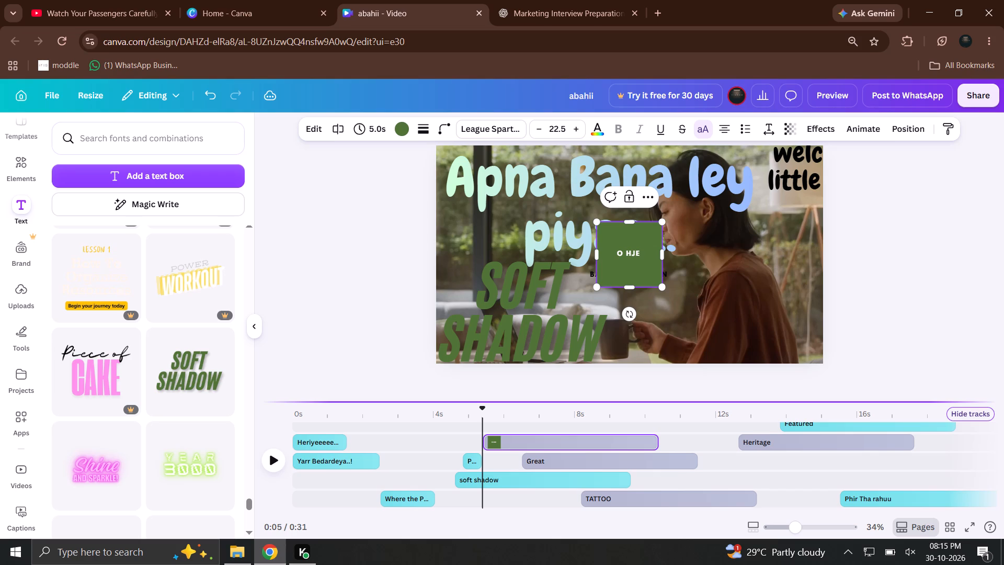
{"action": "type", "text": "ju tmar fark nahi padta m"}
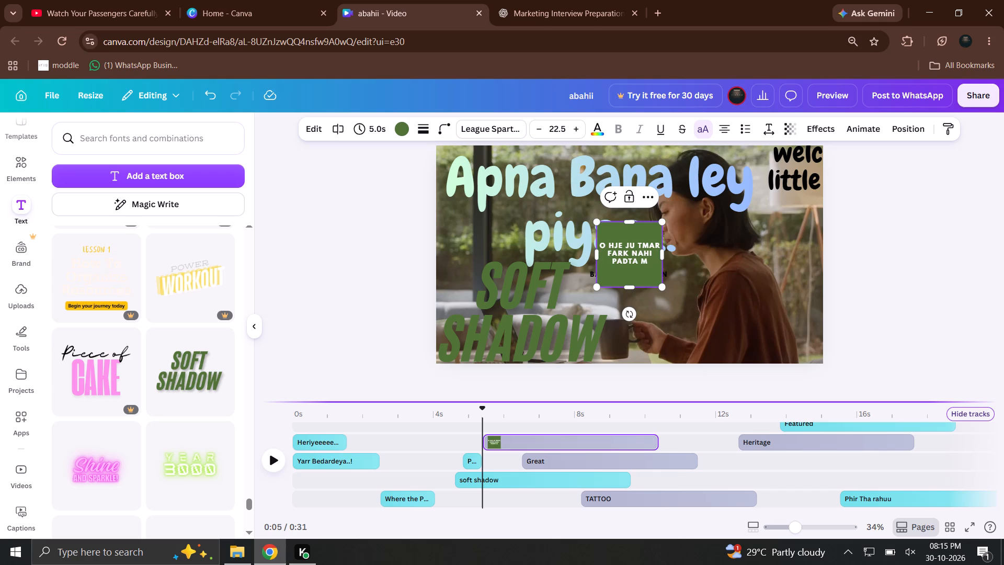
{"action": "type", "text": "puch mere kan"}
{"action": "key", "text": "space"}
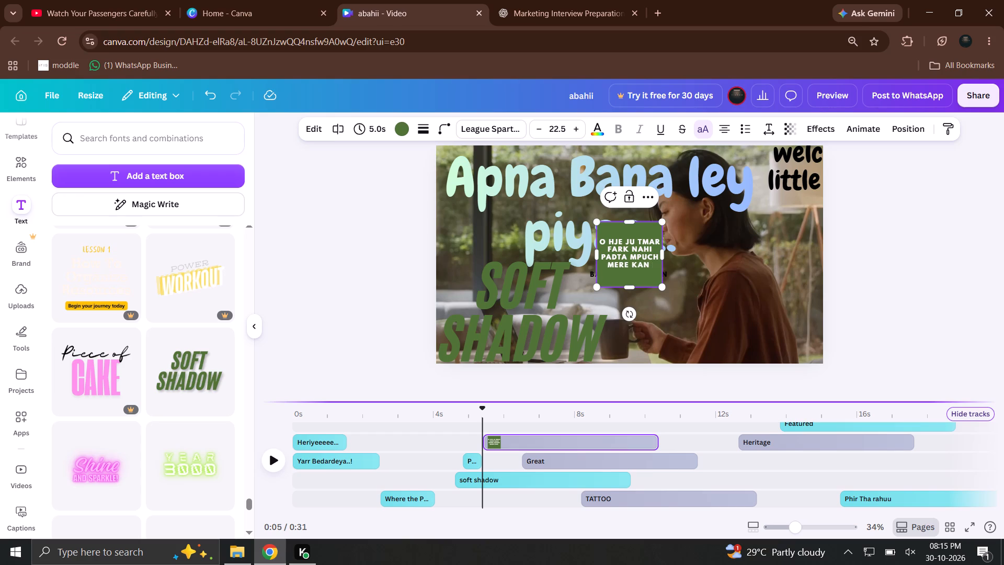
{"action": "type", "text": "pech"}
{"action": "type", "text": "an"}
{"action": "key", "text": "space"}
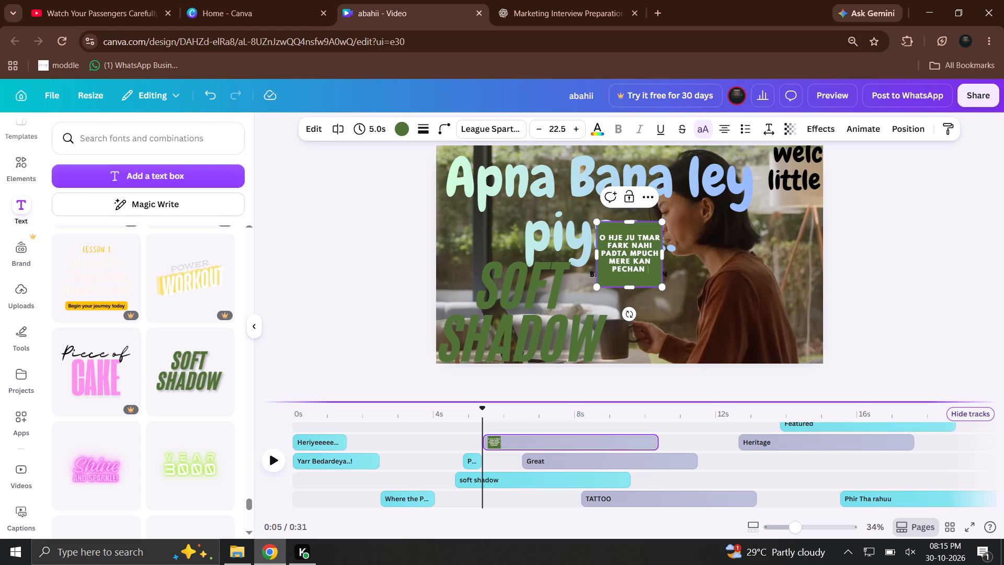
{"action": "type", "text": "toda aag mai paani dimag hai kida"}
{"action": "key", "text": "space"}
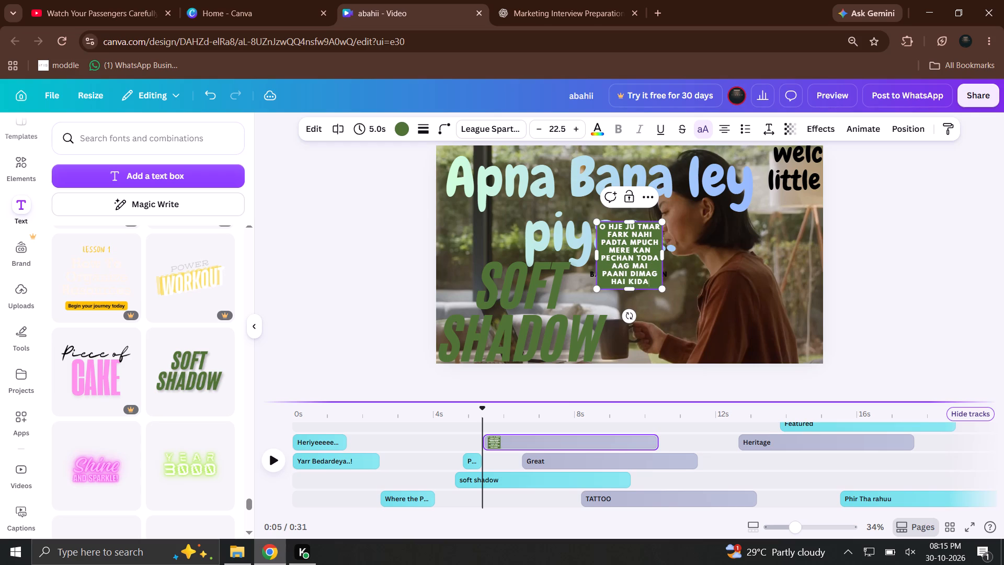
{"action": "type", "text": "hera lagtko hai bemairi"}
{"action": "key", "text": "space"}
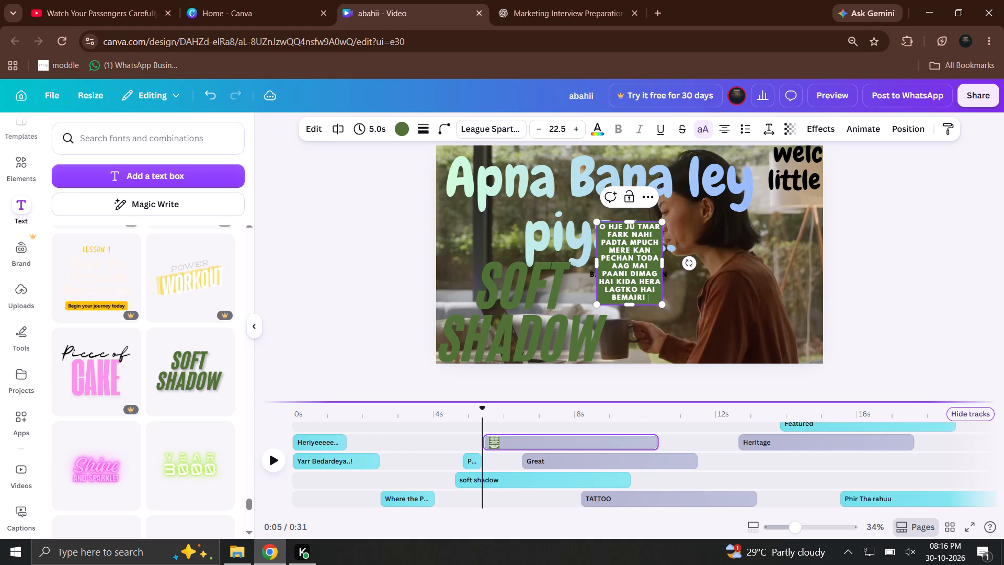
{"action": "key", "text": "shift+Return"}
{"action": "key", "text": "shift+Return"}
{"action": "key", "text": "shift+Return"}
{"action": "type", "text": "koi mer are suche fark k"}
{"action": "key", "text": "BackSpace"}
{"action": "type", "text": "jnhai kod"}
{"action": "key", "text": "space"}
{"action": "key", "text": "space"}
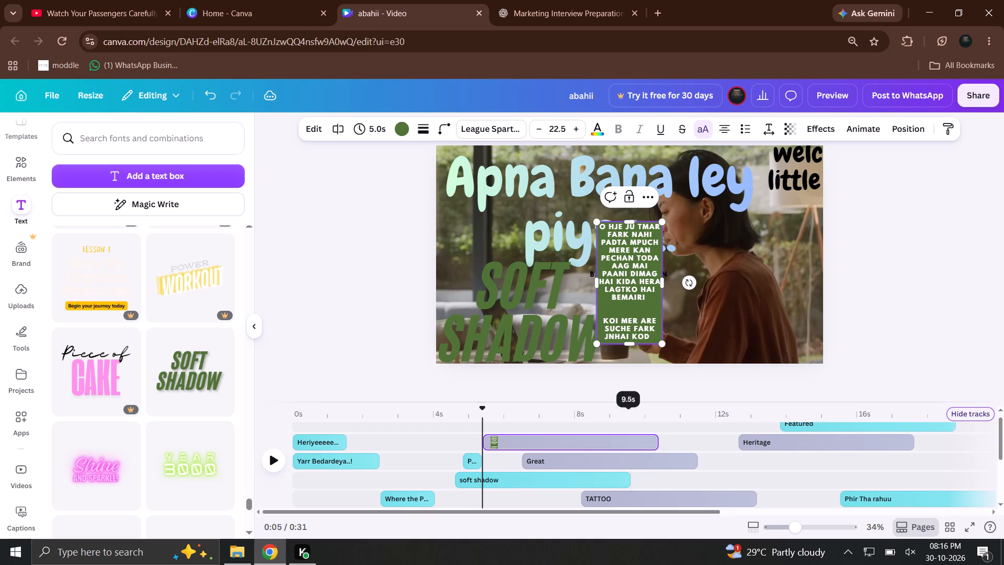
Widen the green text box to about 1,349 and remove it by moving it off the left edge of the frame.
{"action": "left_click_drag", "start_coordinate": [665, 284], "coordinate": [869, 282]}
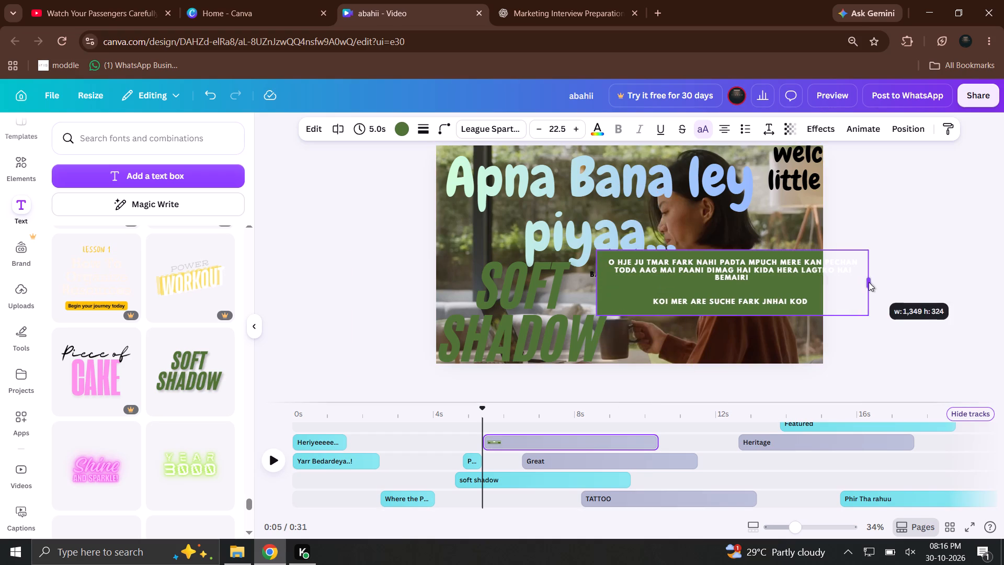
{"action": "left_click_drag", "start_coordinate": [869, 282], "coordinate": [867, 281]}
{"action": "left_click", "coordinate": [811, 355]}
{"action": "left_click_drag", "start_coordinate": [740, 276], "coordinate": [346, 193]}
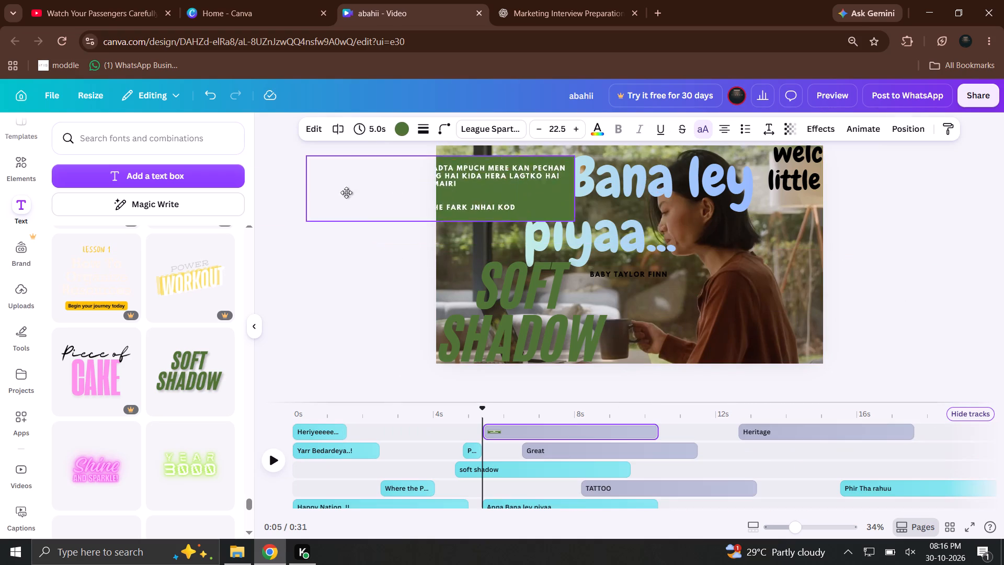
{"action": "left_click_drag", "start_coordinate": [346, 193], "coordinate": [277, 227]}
Replace the "Soft Shadow" wording with "Fark nahi padta" and position the line along the bottom edge of the woman-at-laptop scene.
{"action": "key", "text": "space"}
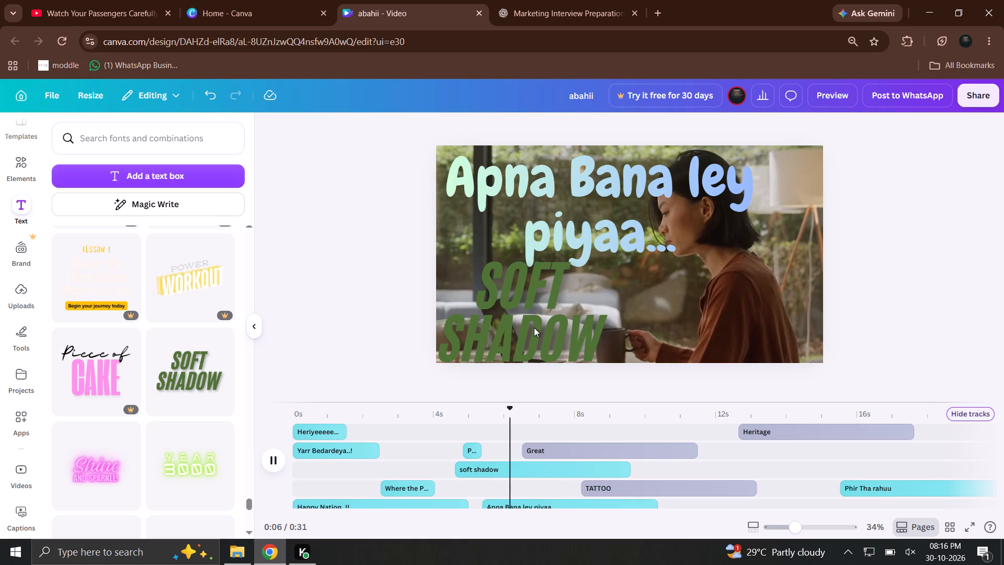
{"action": "triple_click", "coordinate": [534, 327]}
{"action": "type", "text": "Fa"}
{"action": "key", "text": "BackSpace"}
{"action": "type", "text": "ark nahi padta"}
{"action": "left_click", "coordinate": [817, 290]}
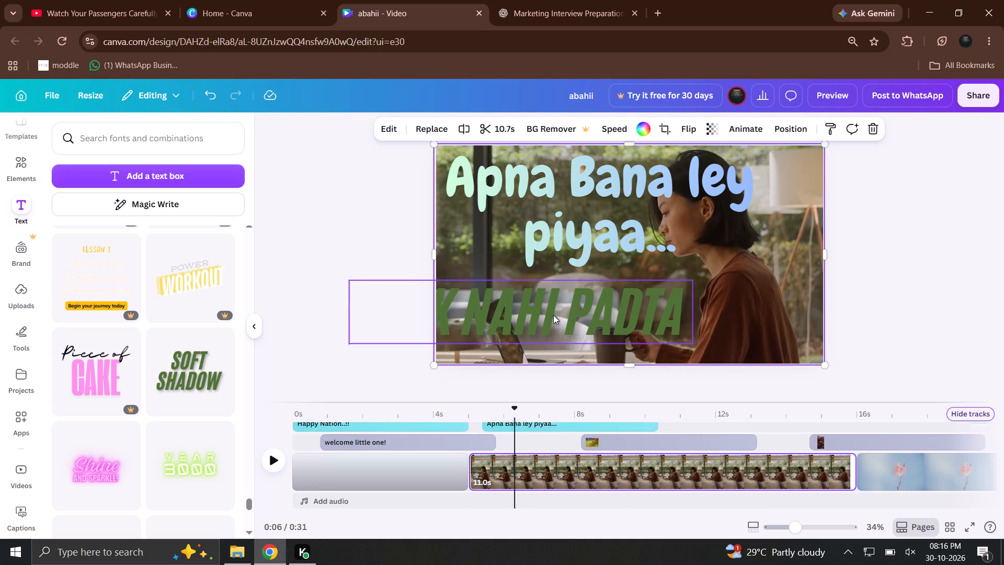
{"action": "left_click_drag", "start_coordinate": [553, 315], "coordinate": [640, 338]}
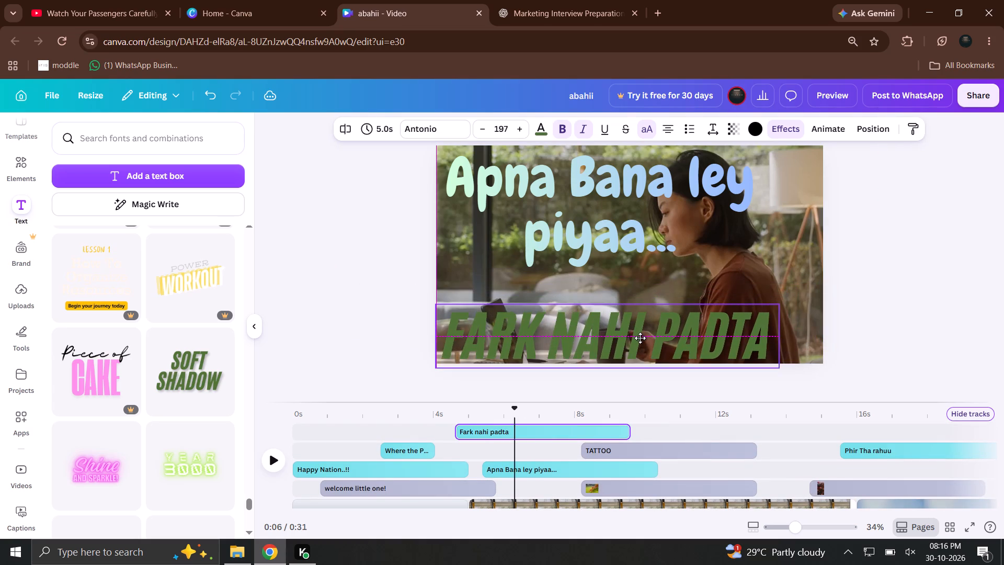
{"action": "left_click_drag", "start_coordinate": [640, 338], "coordinate": [640, 333]}
Recolour the "Fark nahi padta" text white and resume playback from about 6 s.
{"action": "left_click", "coordinate": [546, 134]}
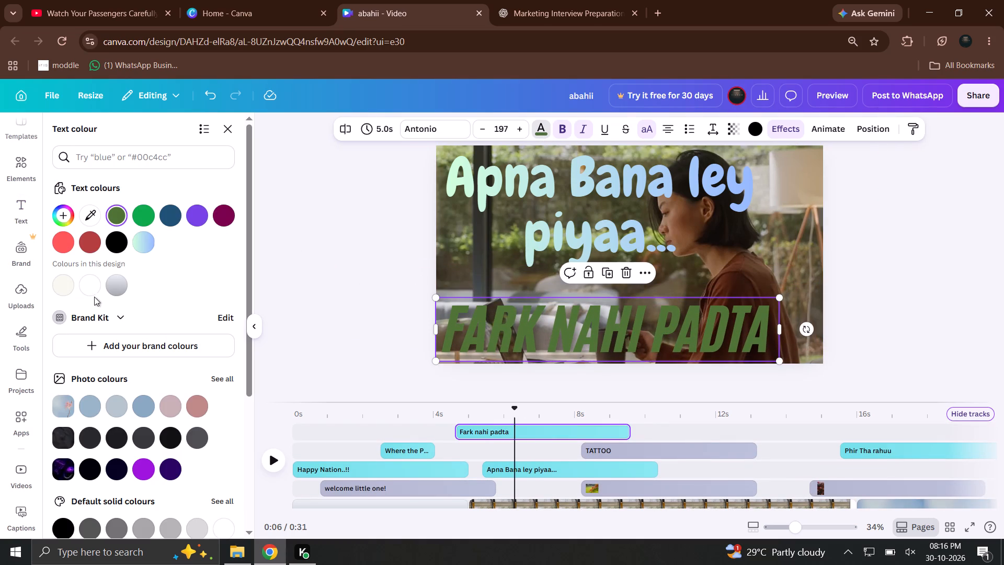
{"action": "left_click", "coordinate": [94, 297]}
{"action": "left_click", "coordinate": [92, 285]}
{"action": "left_click", "coordinate": [910, 341]}
{"action": "key", "text": "space"}
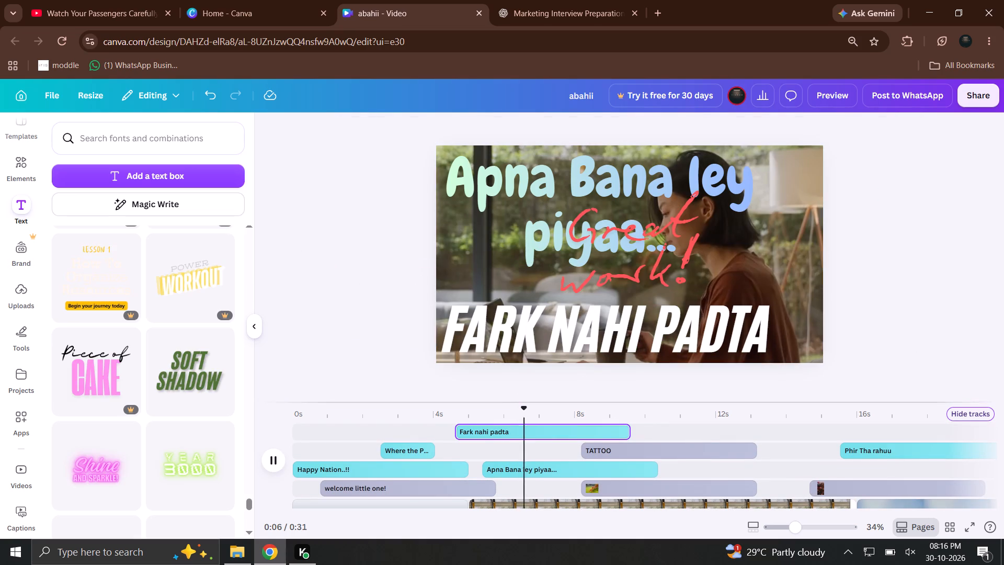
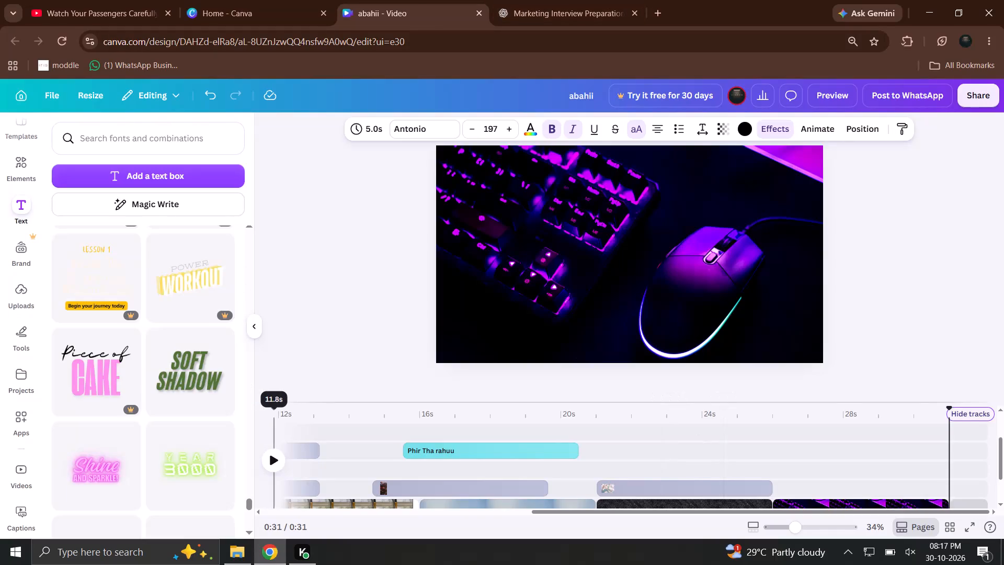
Play and scrub through the opening of the video to check the text overlays up to about 5 s.
{"action": "left_click", "coordinate": [291, 421]}
{"action": "left_click", "coordinate": [264, 457]}
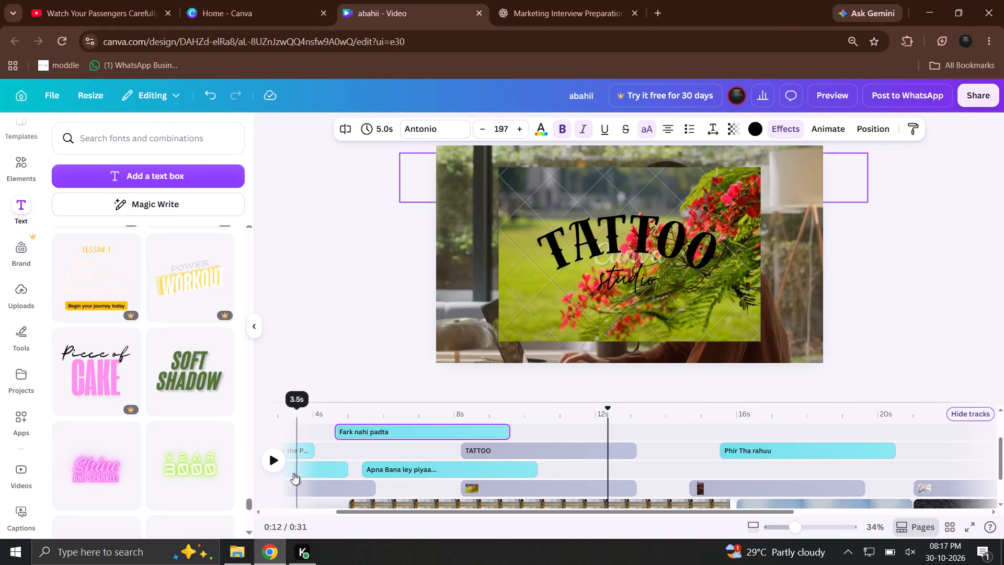
{"action": "left_click", "coordinate": [275, 465]}
{"action": "left_click_drag", "start_coordinate": [318, 419], "coordinate": [268, 424]}
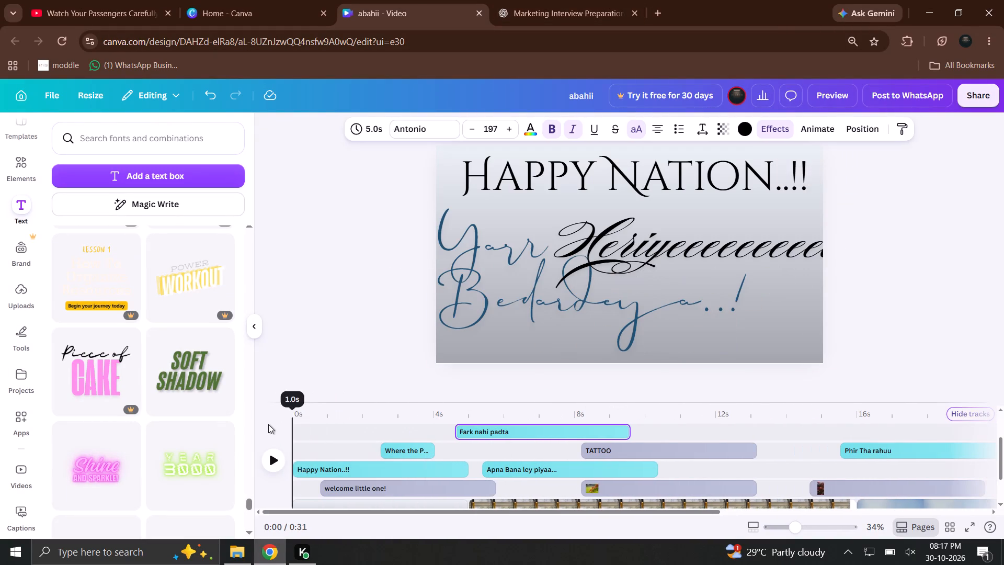
{"action": "double_click", "coordinate": [278, 473]}
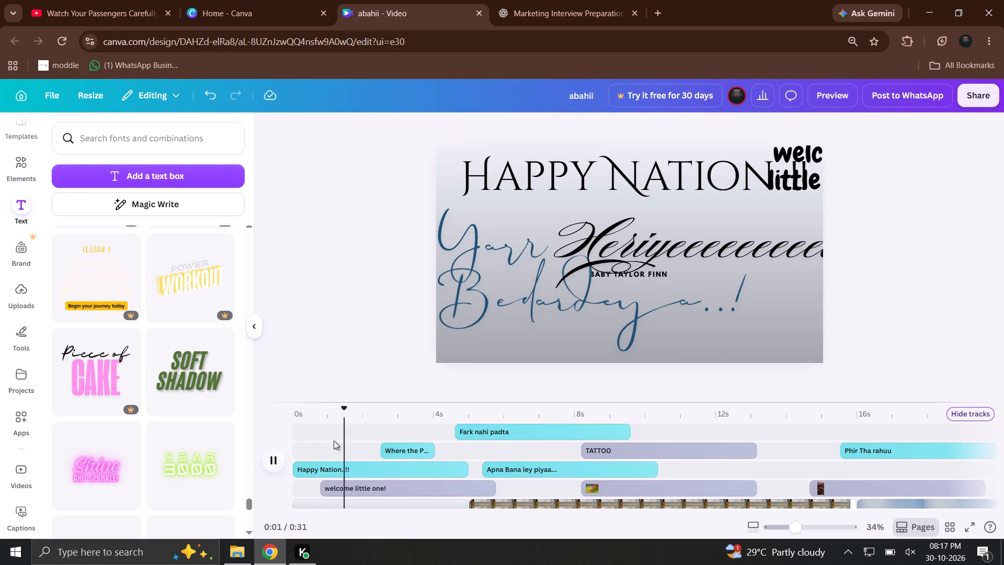
{"action": "left_click_drag", "start_coordinate": [356, 425], "coordinate": [517, 428]}
{"action": "left_click_drag", "start_coordinate": [471, 413], "coordinate": [455, 417]}
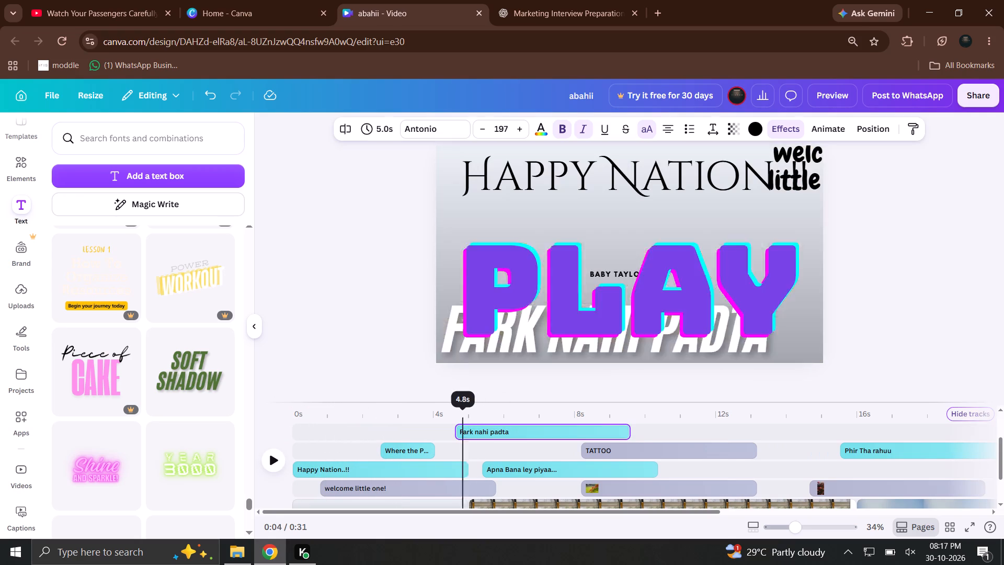
{"action": "left_click_drag", "start_coordinate": [455, 417], "coordinate": [435, 418]}
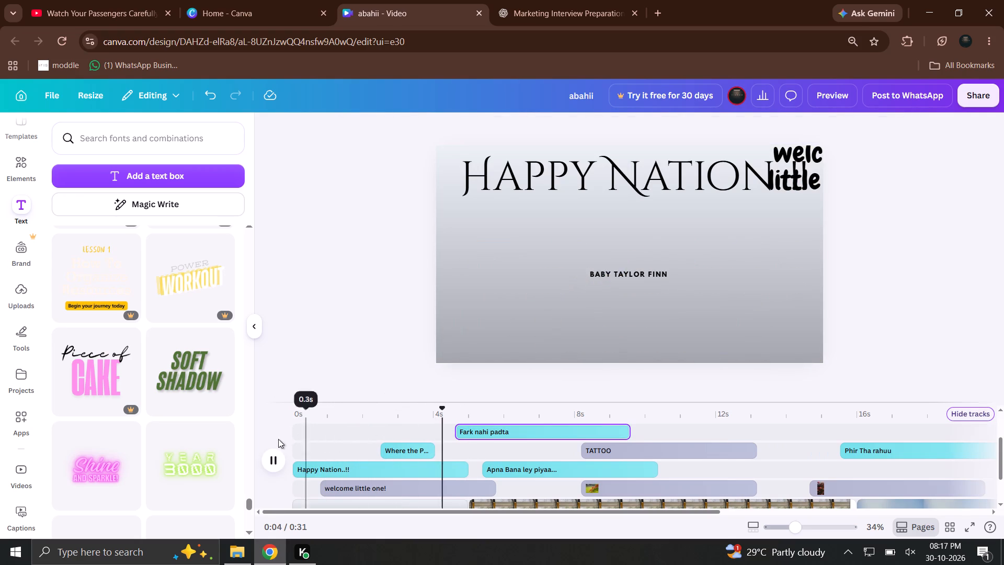
{"action": "left_click_drag", "start_coordinate": [309, 422], "coordinate": [282, 429]}
{"action": "left_click", "coordinate": [281, 455]}
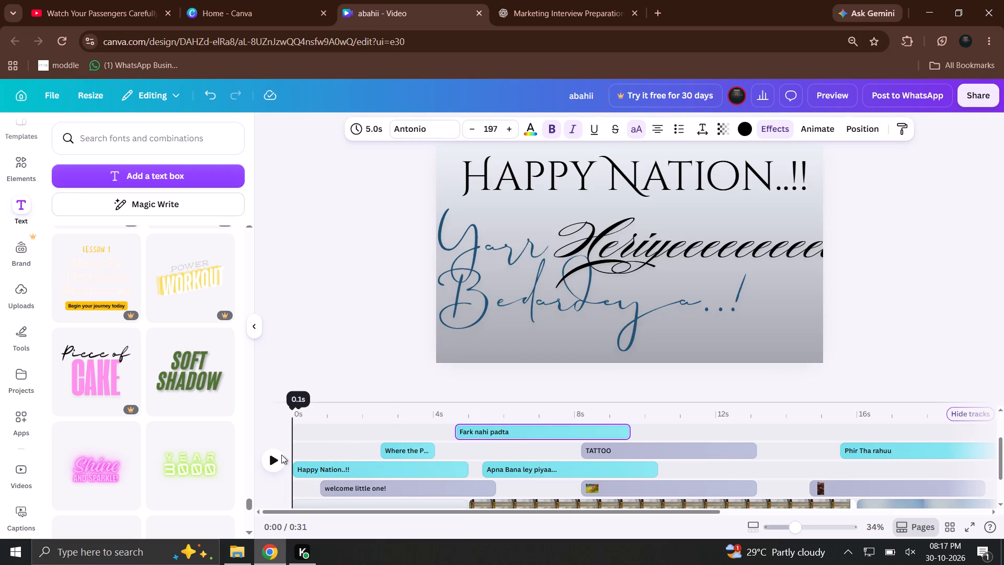
{"action": "left_click", "coordinate": [276, 459]}
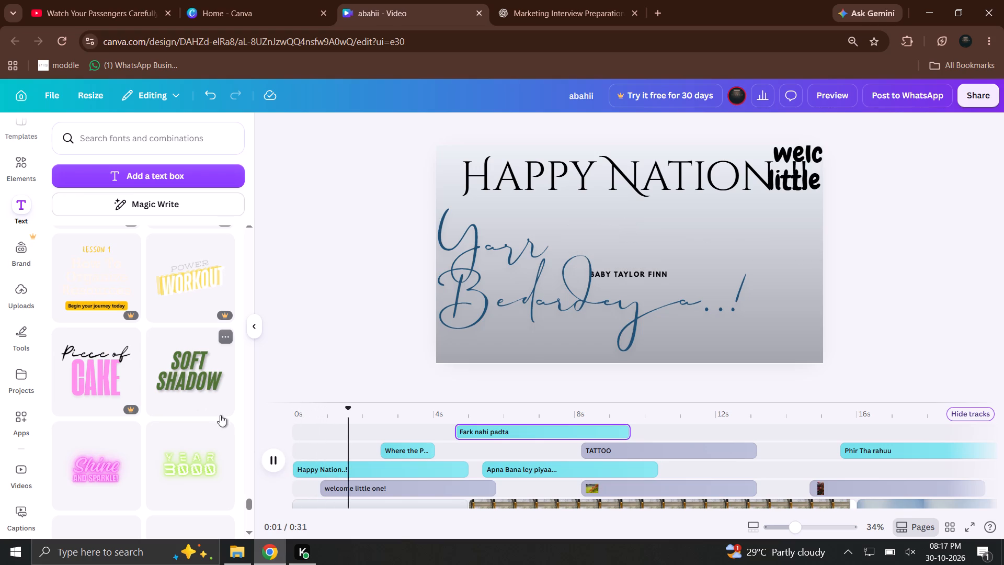
{"action": "left_click", "coordinate": [263, 459]}
Add the neon green "Year 3000" text style to the timeline, starting at about 11 s.
{"action": "scroll", "coordinate": [226, 472], "scroll_direction": "down", "scroll_amount": 3}
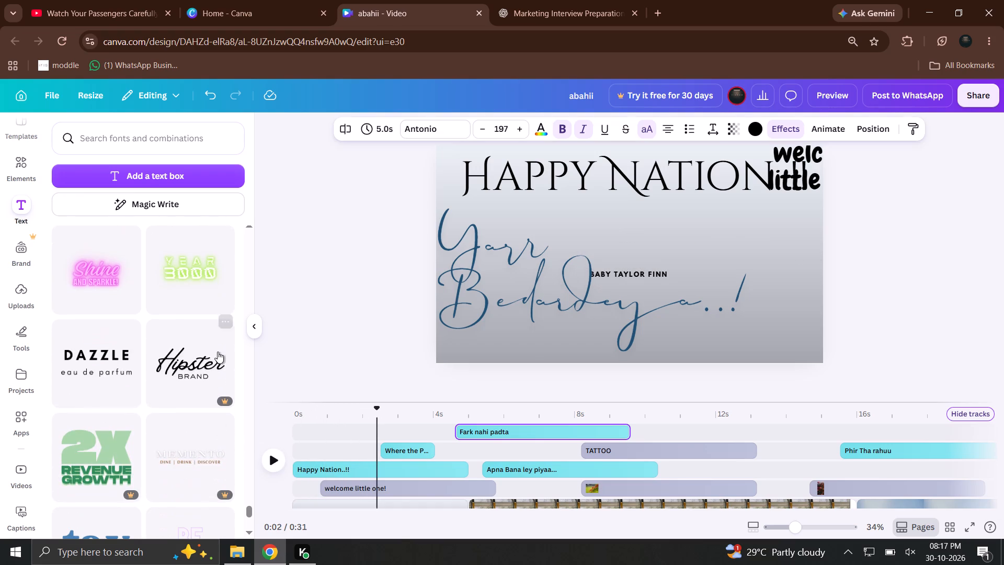
{"action": "left_click_drag", "start_coordinate": [342, 414], "coordinate": [753, 432]}
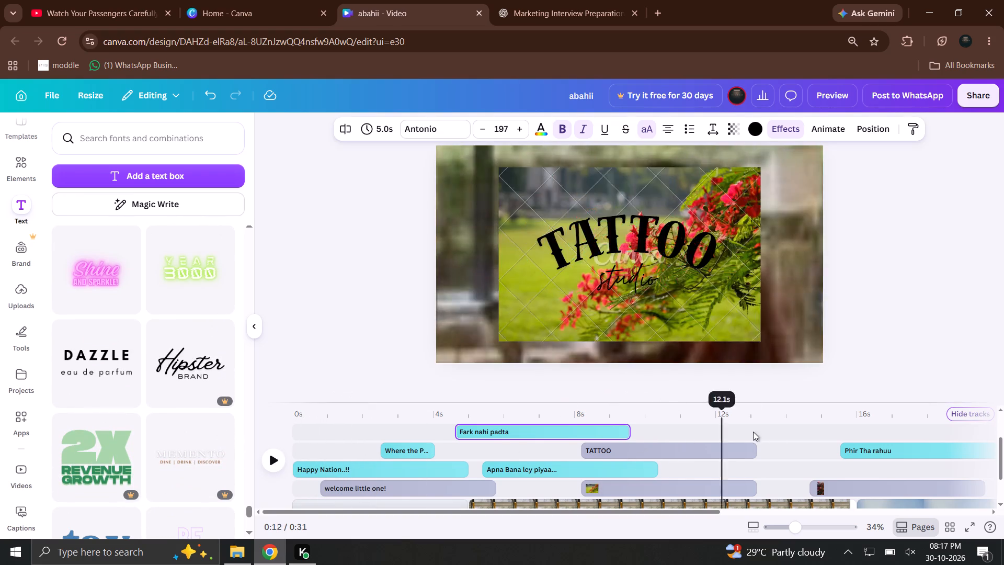
{"action": "left_click_drag", "start_coordinate": [753, 432], "coordinate": [837, 432]}
{"action": "left_click_drag", "start_coordinate": [157, 285], "coordinate": [717, 444]}
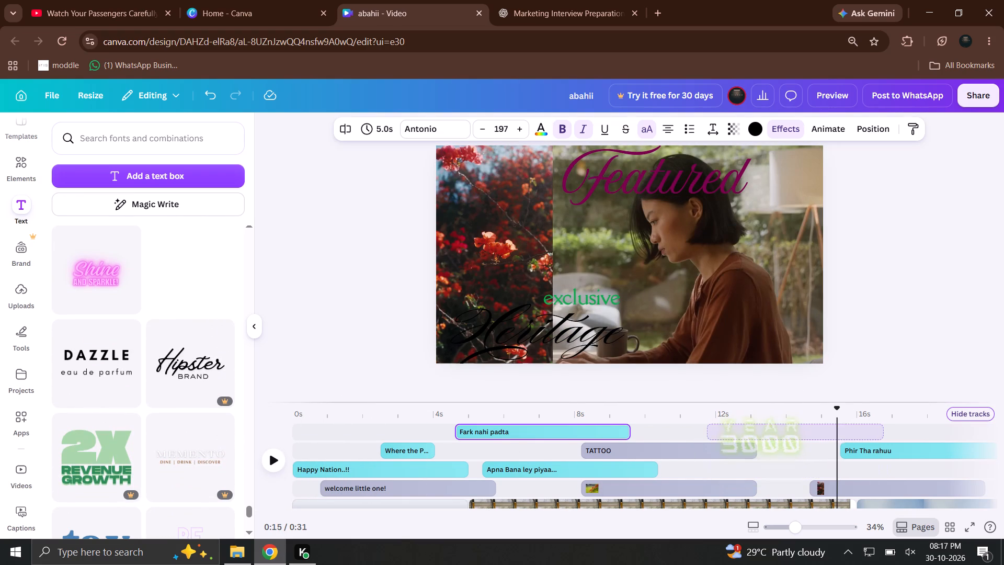
{"action": "left_click_drag", "start_coordinate": [717, 444], "coordinate": [685, 442]}
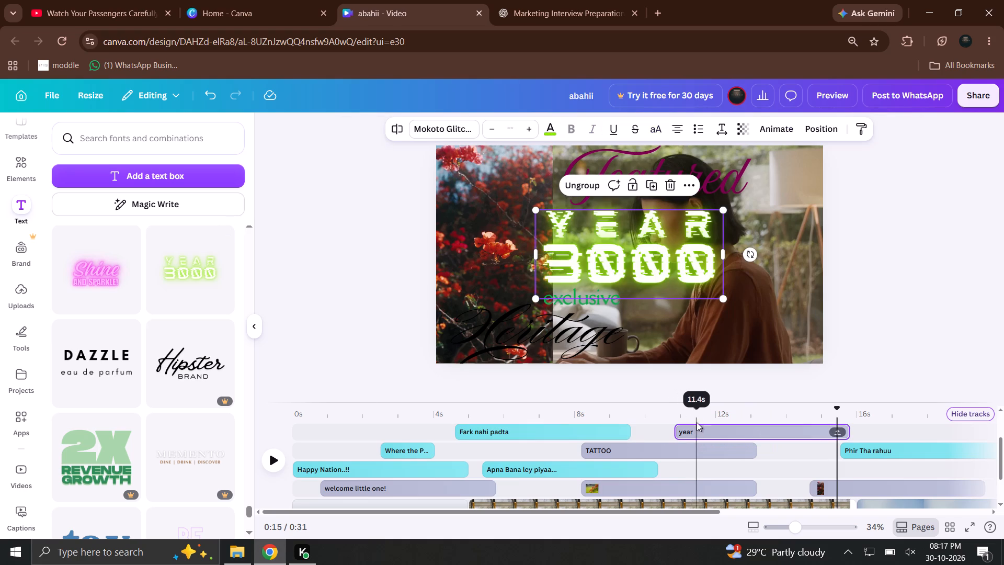
Move the "Year 3000" text into the lower-right corner of the scene with the woman in the brown top.
{"action": "left_click", "coordinate": [636, 243]}
{"action": "left_click", "coordinate": [703, 313]}
{"action": "left_click_drag", "start_coordinate": [666, 275], "coordinate": [740, 326]}
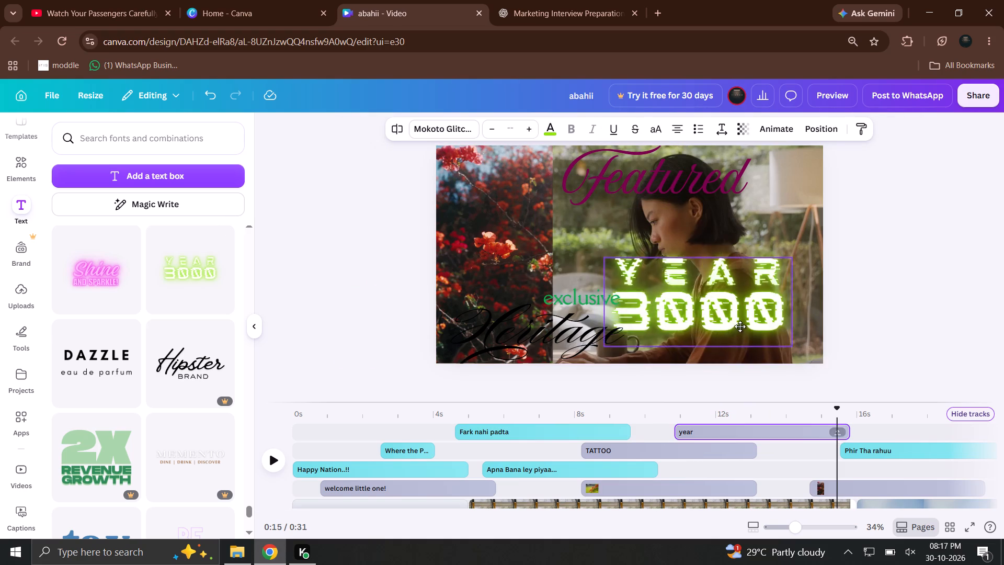
{"action": "left_click_drag", "start_coordinate": [740, 326], "coordinate": [764, 336]}
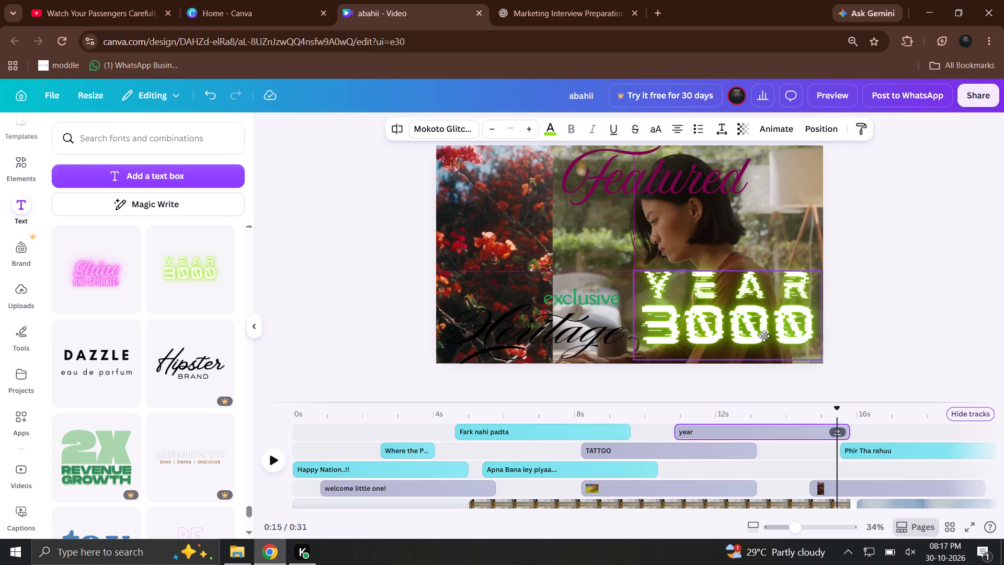
{"action": "left_click_drag", "start_coordinate": [764, 336], "coordinate": [764, 338]}
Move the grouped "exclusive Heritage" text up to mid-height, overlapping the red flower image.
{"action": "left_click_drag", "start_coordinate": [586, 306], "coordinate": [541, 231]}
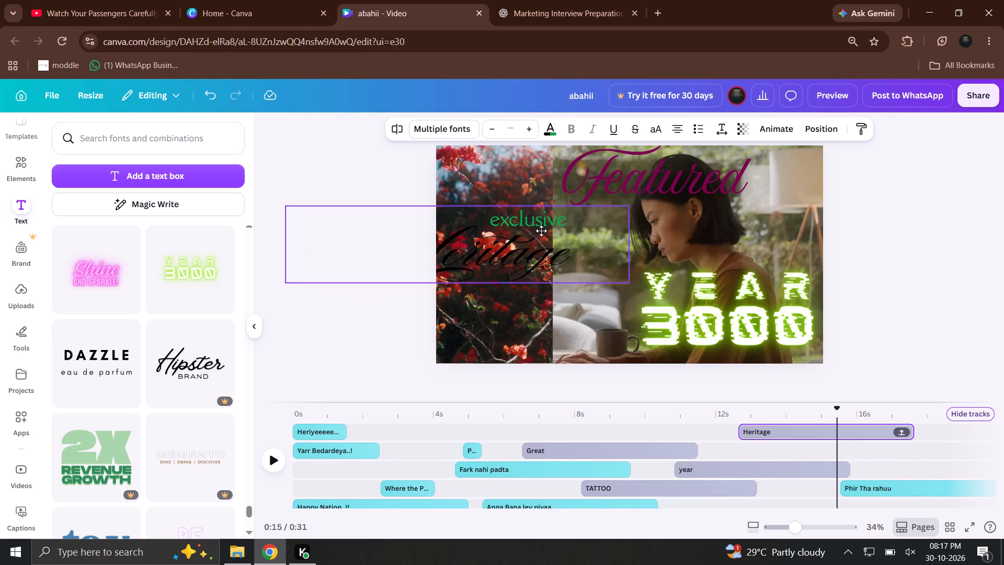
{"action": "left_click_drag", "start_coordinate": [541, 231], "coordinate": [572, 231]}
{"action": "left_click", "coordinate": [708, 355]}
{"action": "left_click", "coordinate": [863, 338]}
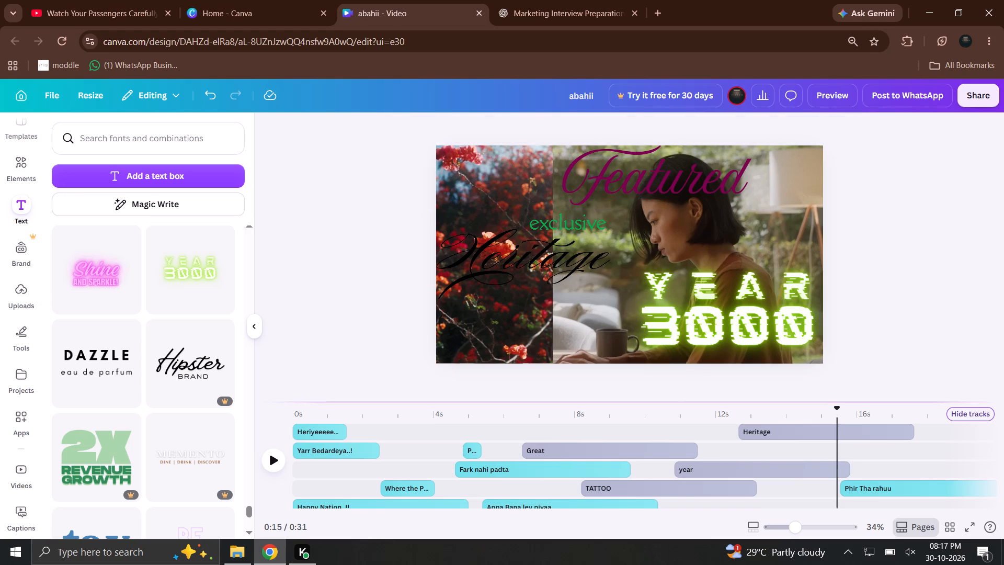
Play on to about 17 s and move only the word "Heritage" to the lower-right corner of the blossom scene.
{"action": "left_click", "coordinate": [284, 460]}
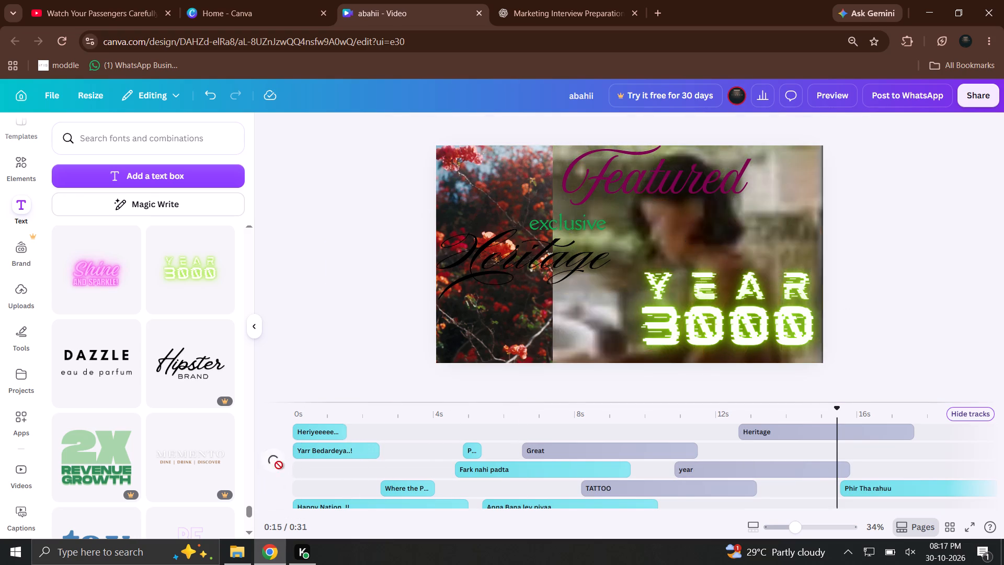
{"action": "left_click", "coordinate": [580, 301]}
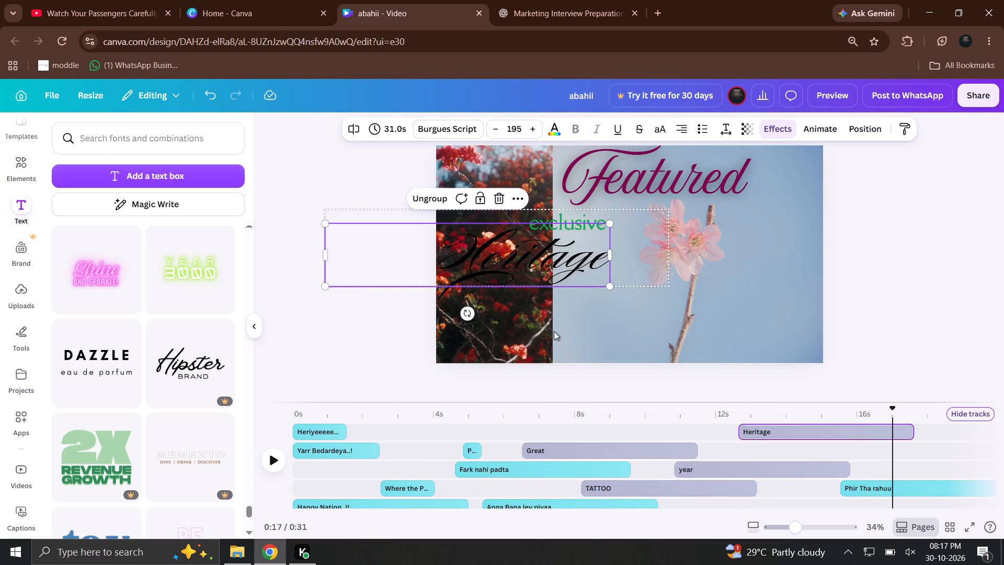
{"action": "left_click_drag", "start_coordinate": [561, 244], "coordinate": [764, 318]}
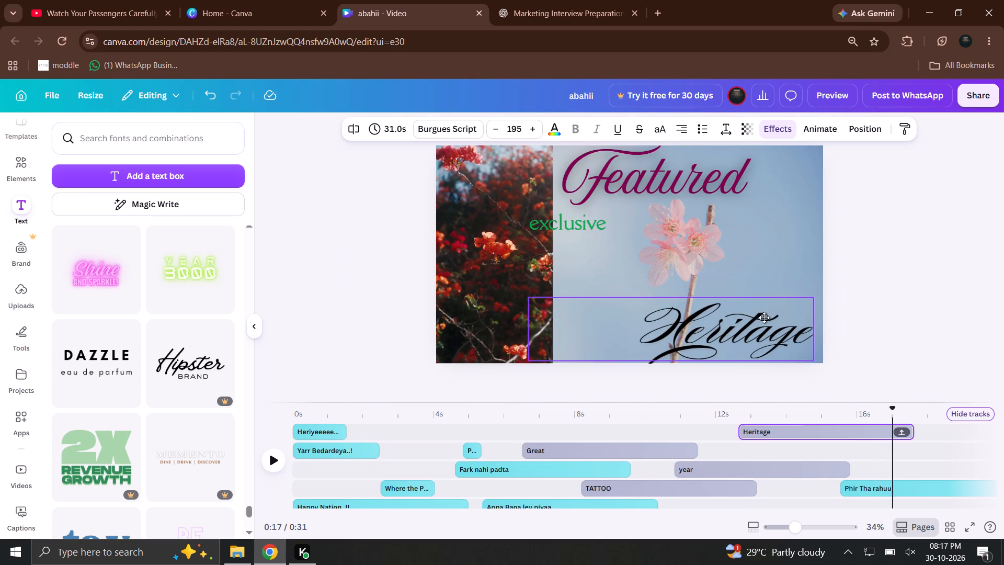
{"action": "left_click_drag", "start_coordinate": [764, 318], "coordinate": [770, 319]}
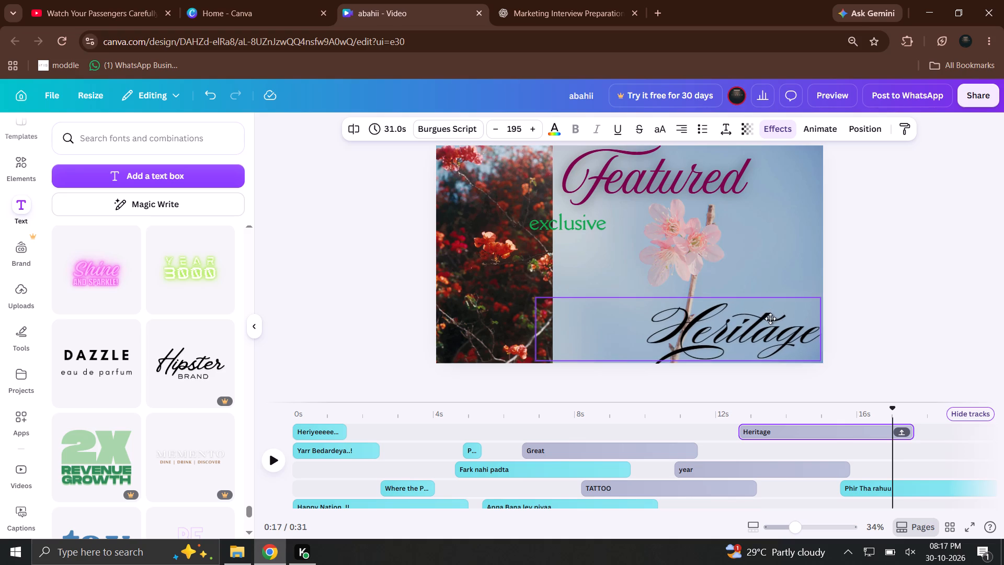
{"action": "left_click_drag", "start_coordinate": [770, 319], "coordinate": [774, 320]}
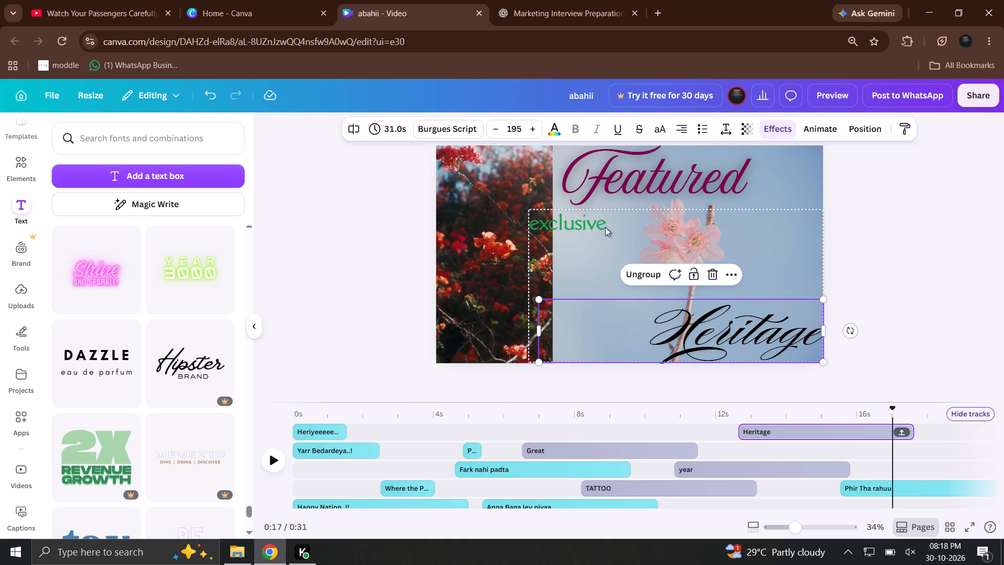
Ungroup the "exclusive" and "Heritage" texts so each can be edited separately.
{"action": "left_click", "coordinate": [595, 231]}
{"action": "left_click", "coordinate": [551, 242]}
{"action": "left_click", "coordinate": [579, 241]}
{"action": "left_click", "coordinate": [596, 236]}
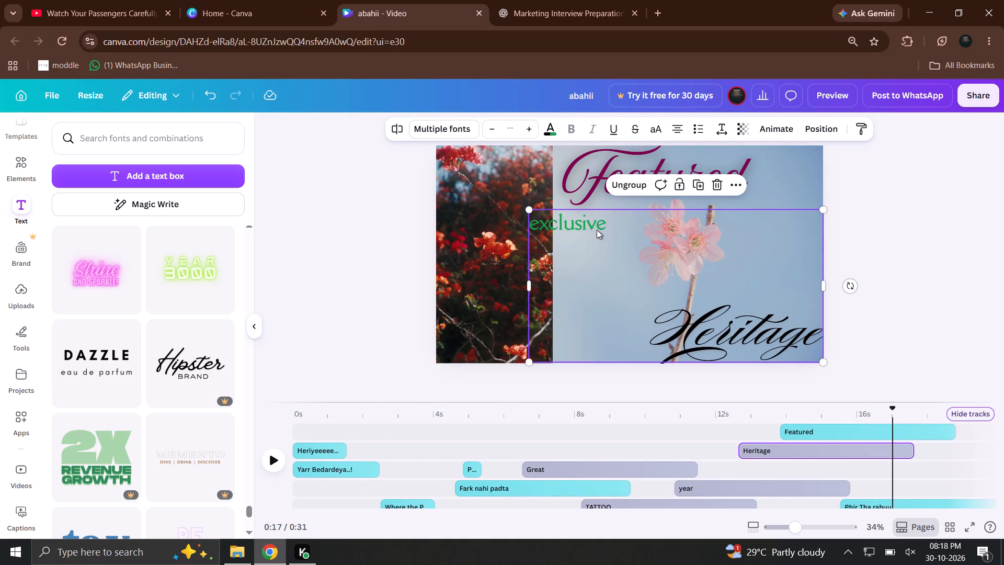
{"action": "left_click", "coordinate": [598, 228]}
{"action": "left_click", "coordinate": [590, 252]}
{"action": "left_click", "coordinate": [644, 184]}
{"action": "left_click", "coordinate": [589, 232]}
{"action": "left_click", "coordinate": [486, 248]}
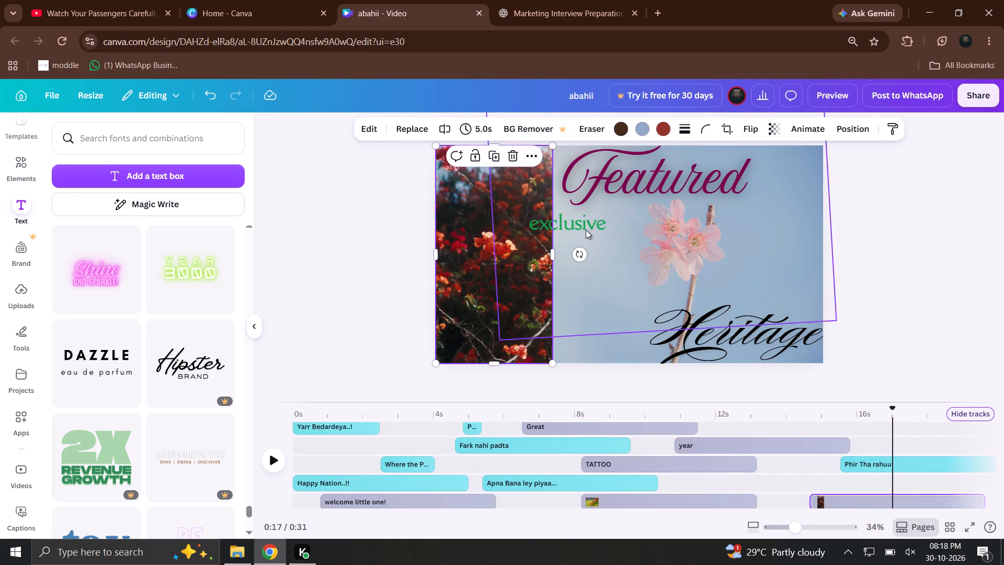
Shift the "Featured" text slightly up toward the top edge of the frame.
{"action": "left_click", "coordinate": [586, 230]}
{"action": "left_click_drag", "start_coordinate": [627, 202], "coordinate": [631, 189]}
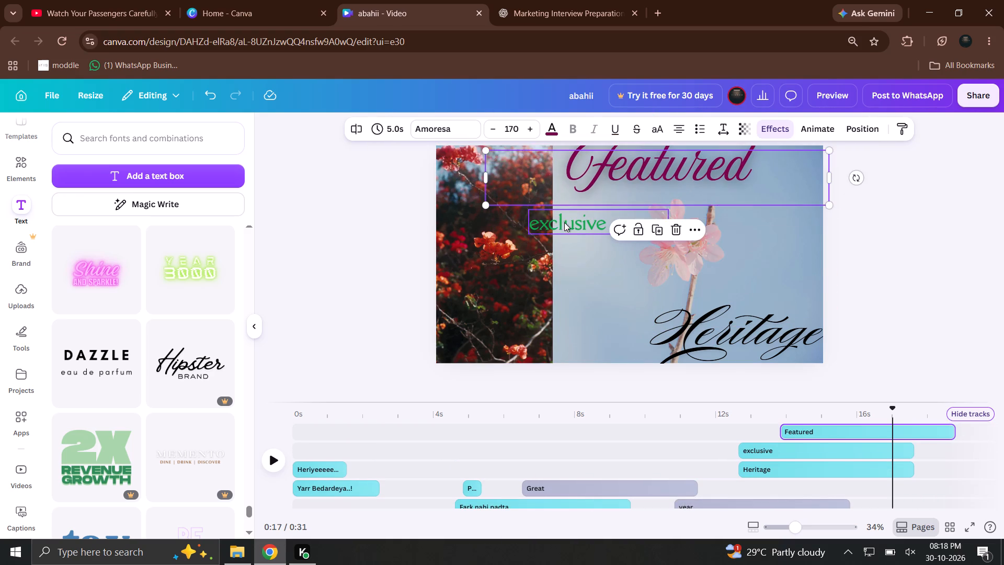
Delete the green "exclusive" text from the blossom scene.
{"action": "left_click", "coordinate": [548, 221]}
{"action": "left_click", "coordinate": [620, 185]}
Narrow the "Heritage" text box and position it over the branch just below the pink blossom.
{"action": "left_click_drag", "start_coordinate": [712, 322], "coordinate": [708, 318]}
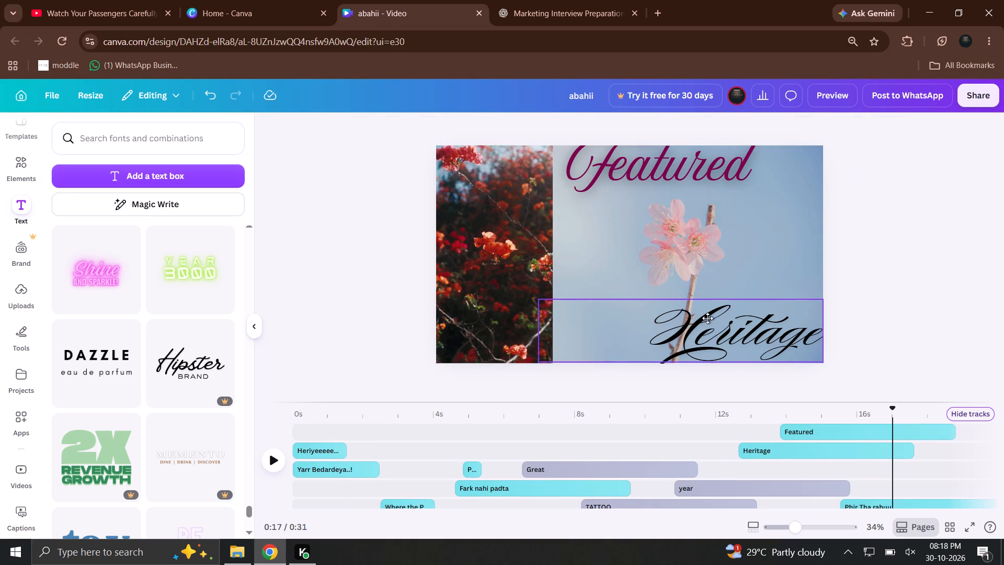
{"action": "left_click_drag", "start_coordinate": [708, 318], "coordinate": [704, 316]}
{"action": "left_click", "coordinate": [533, 325]}
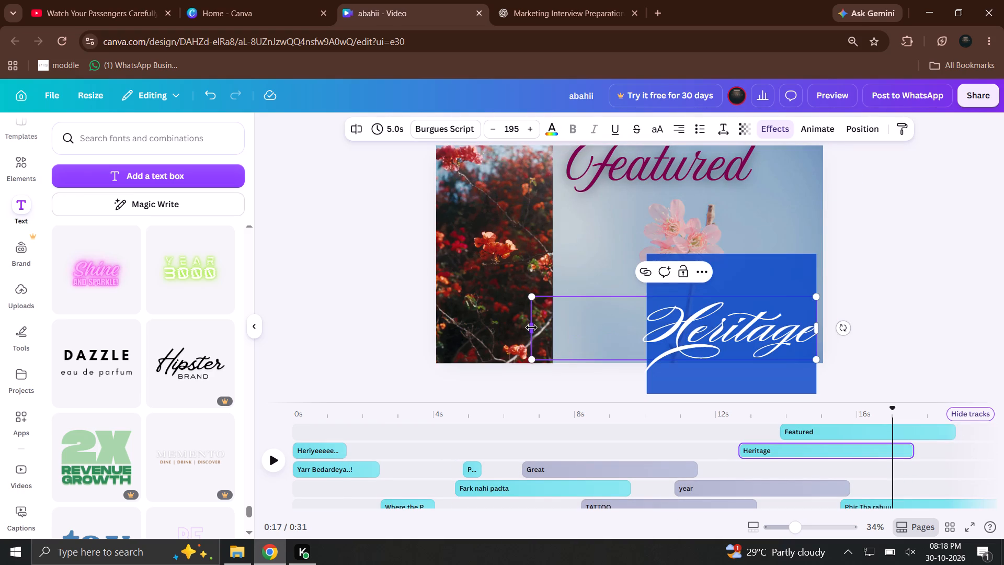
{"action": "left_click_drag", "start_coordinate": [531, 327], "coordinate": [622, 323]}
{"action": "left_click", "coordinate": [892, 357]}
{"action": "left_click_drag", "start_coordinate": [738, 346], "coordinate": [704, 330]}
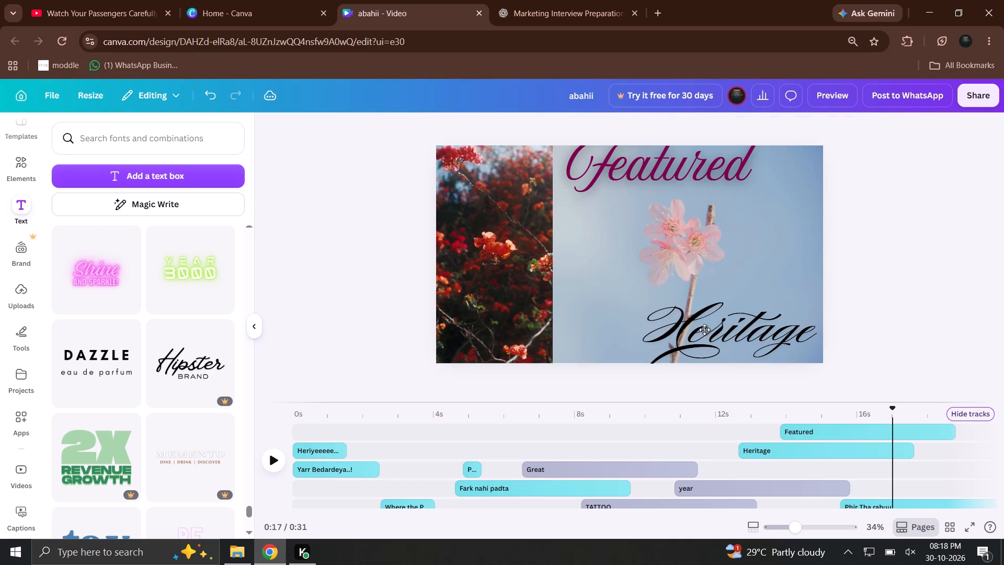
{"action": "left_click_drag", "start_coordinate": [704, 330], "coordinate": [710, 311]}
Change the capital H of "Heritage" to lowercase so the text reads "heritage".
{"action": "left_click", "coordinate": [687, 310]}
{"action": "left_click", "coordinate": [656, 295]}
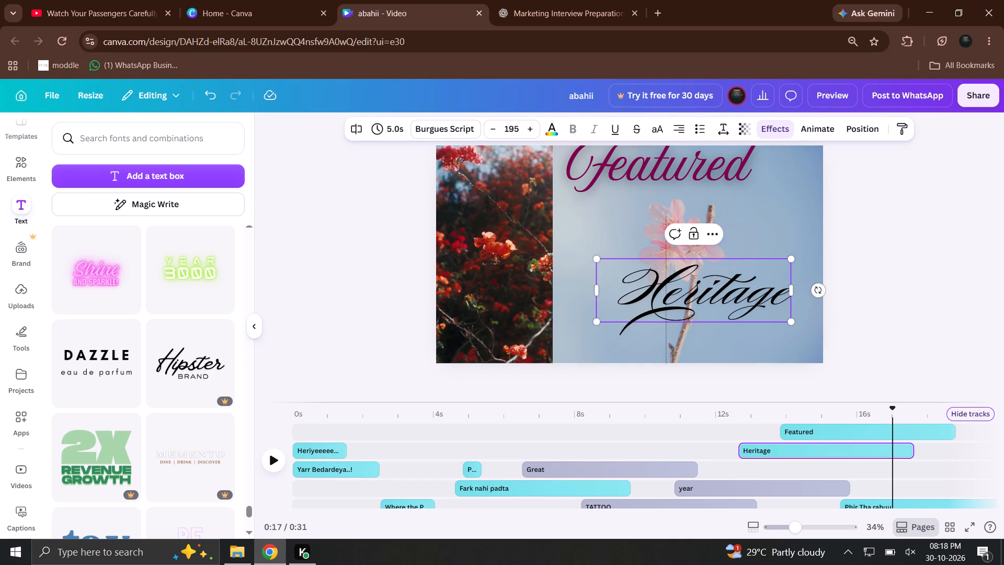
{"action": "key", "text": "BackSpace"}
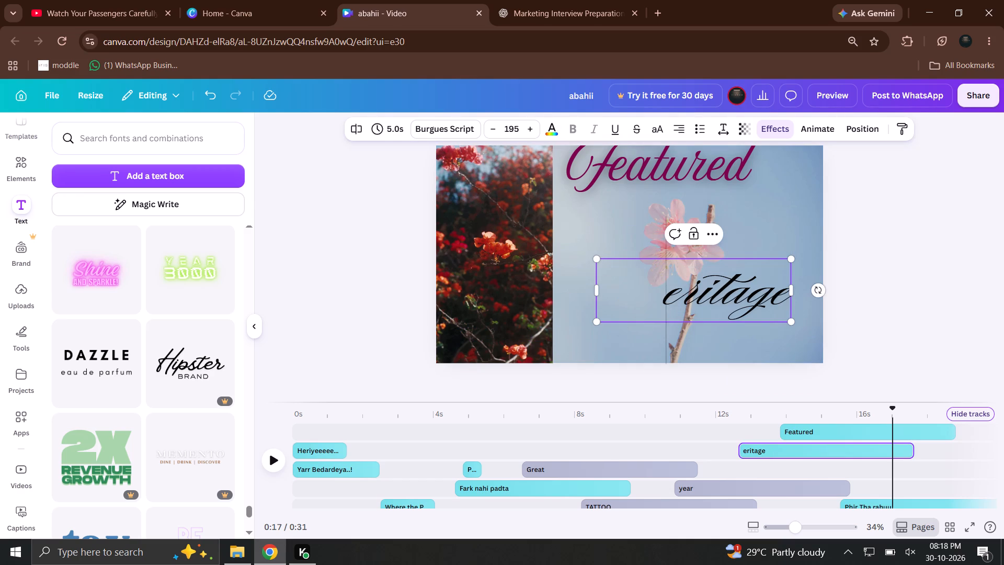
{"action": "key", "text": "h"}
{"action": "left_click", "coordinate": [906, 285]}
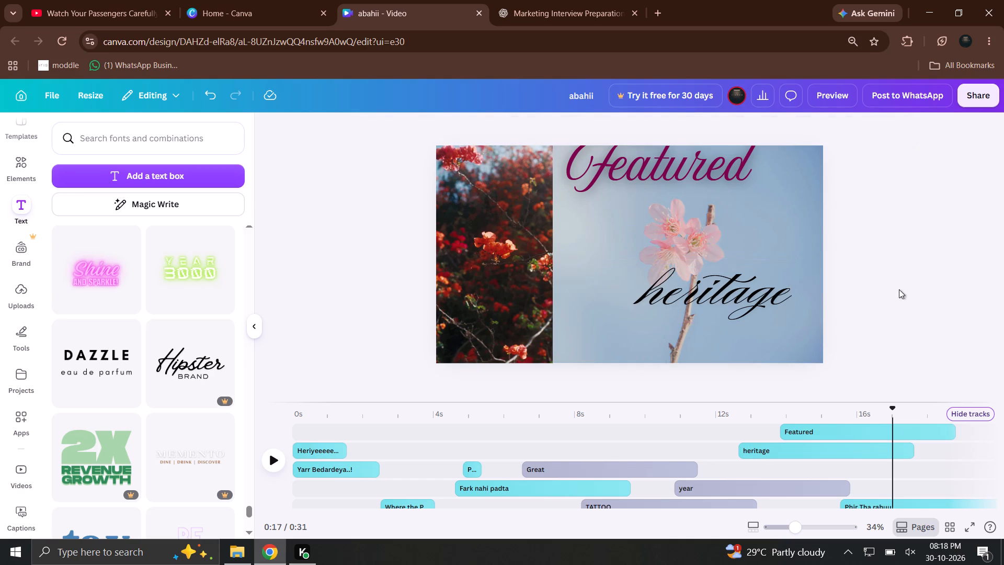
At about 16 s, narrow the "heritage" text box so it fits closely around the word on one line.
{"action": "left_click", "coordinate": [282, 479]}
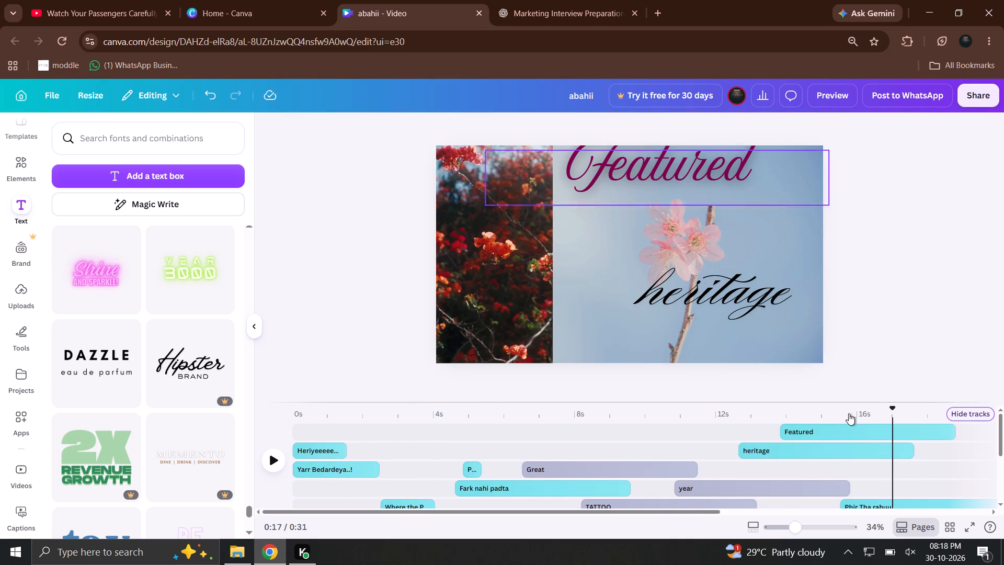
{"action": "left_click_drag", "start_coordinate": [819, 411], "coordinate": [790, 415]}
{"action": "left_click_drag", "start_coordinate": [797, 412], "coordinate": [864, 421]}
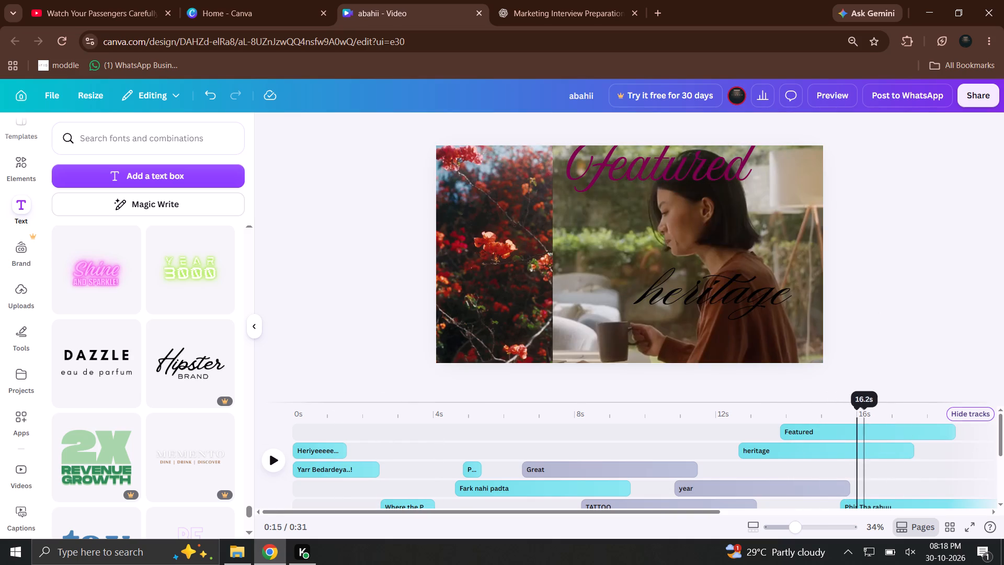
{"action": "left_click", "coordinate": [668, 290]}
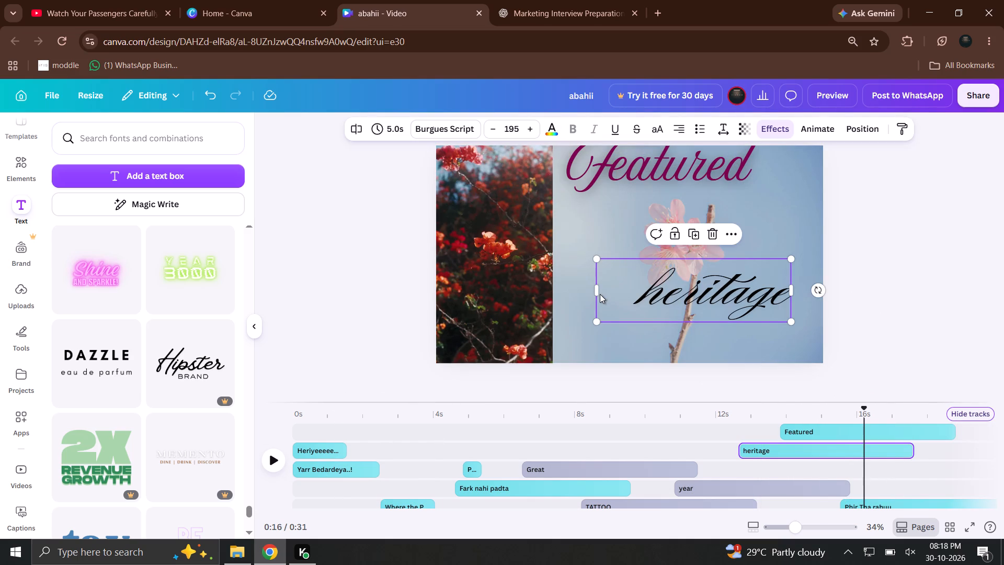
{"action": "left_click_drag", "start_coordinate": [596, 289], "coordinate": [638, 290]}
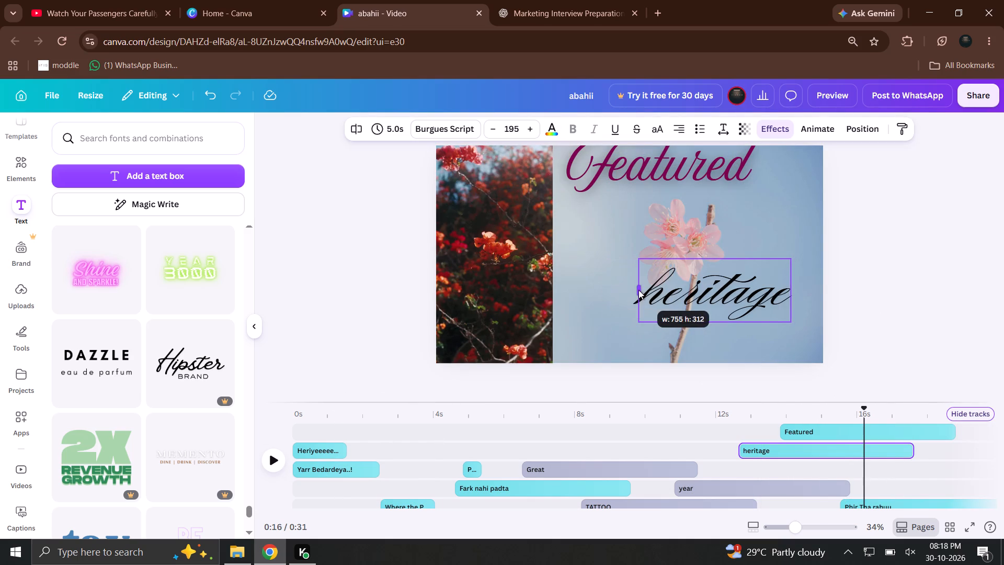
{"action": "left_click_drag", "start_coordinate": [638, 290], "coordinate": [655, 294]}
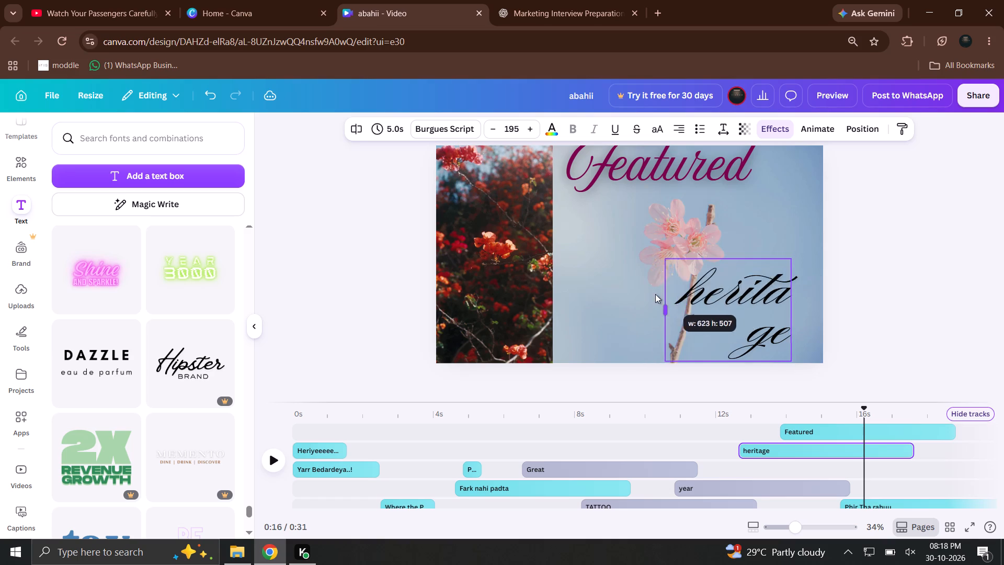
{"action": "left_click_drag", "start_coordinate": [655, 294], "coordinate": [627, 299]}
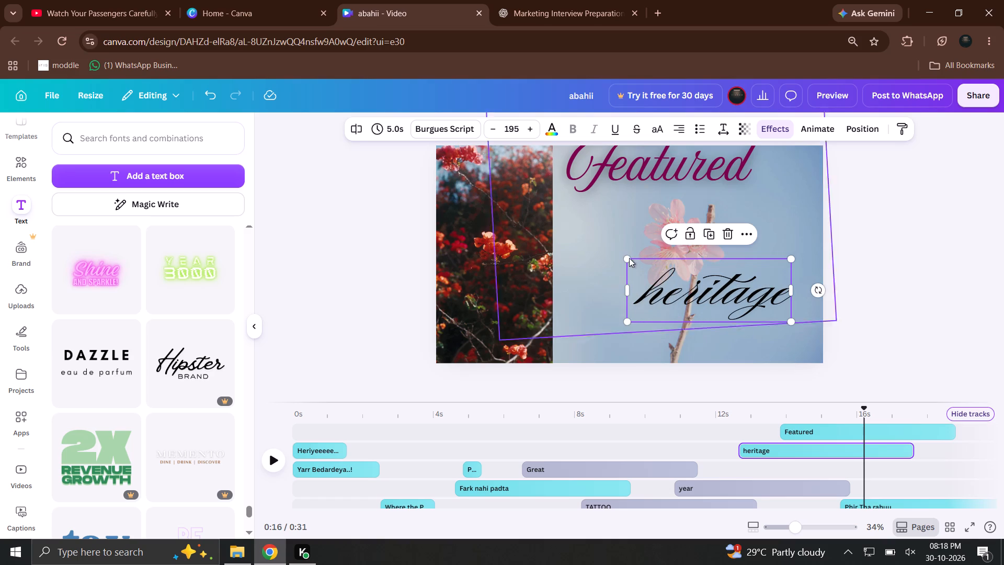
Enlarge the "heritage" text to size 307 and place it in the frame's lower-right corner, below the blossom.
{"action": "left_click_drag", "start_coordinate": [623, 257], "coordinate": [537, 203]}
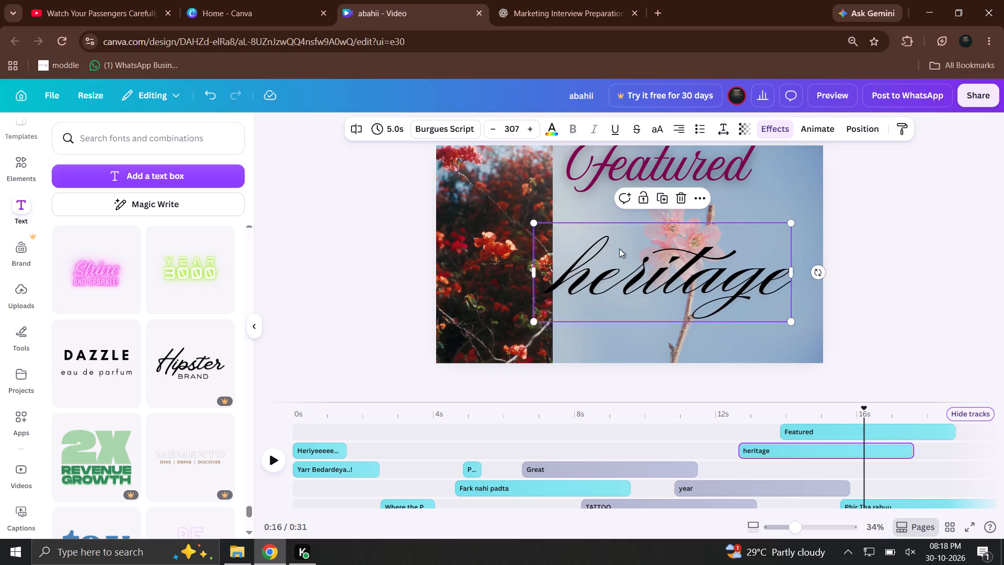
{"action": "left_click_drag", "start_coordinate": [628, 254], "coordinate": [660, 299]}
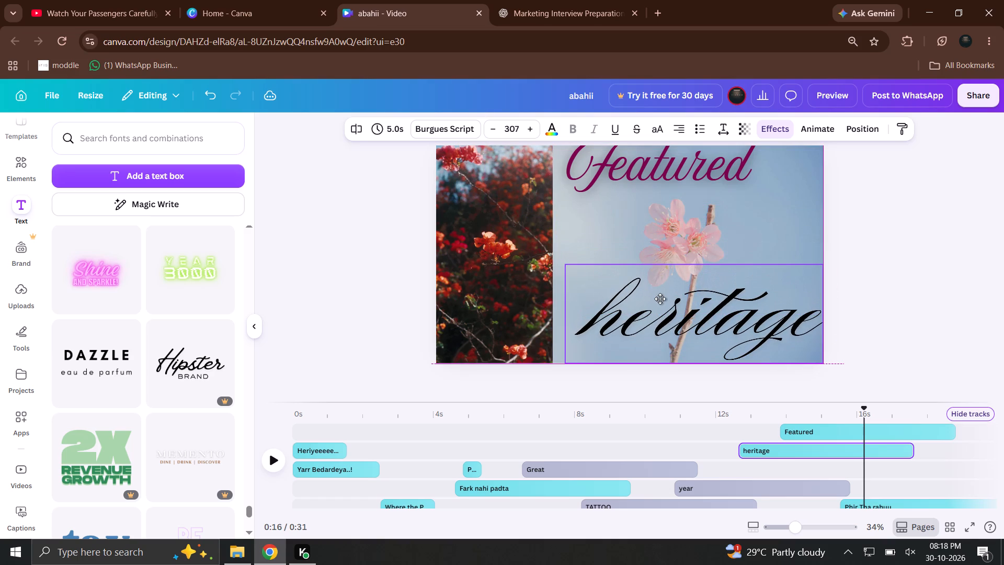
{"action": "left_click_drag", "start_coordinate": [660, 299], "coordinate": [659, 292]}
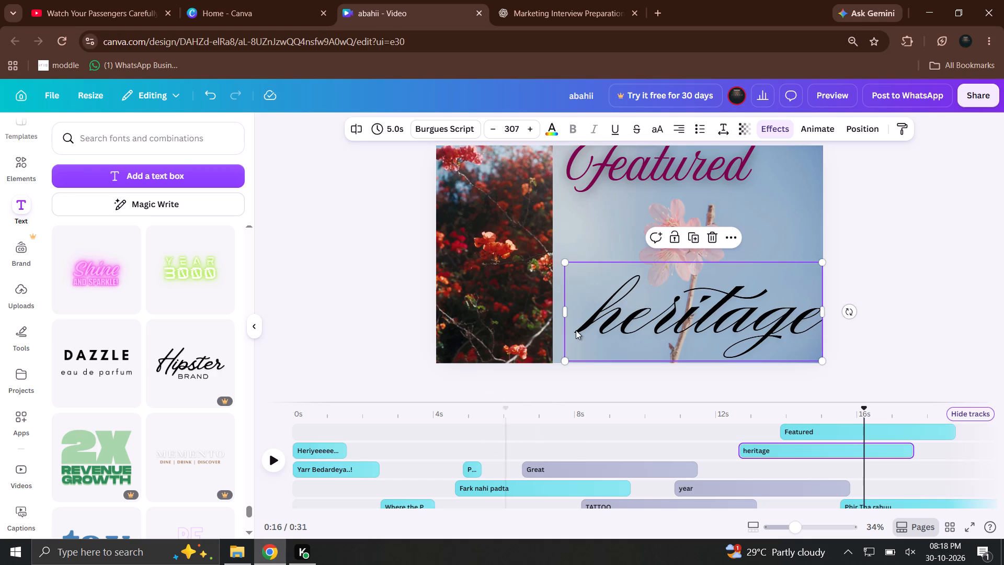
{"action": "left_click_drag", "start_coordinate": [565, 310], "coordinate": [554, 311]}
Play the video from about 16 s and again from near the start to about 5 s, checking the text overlays.
{"action": "left_click", "coordinate": [281, 461]}
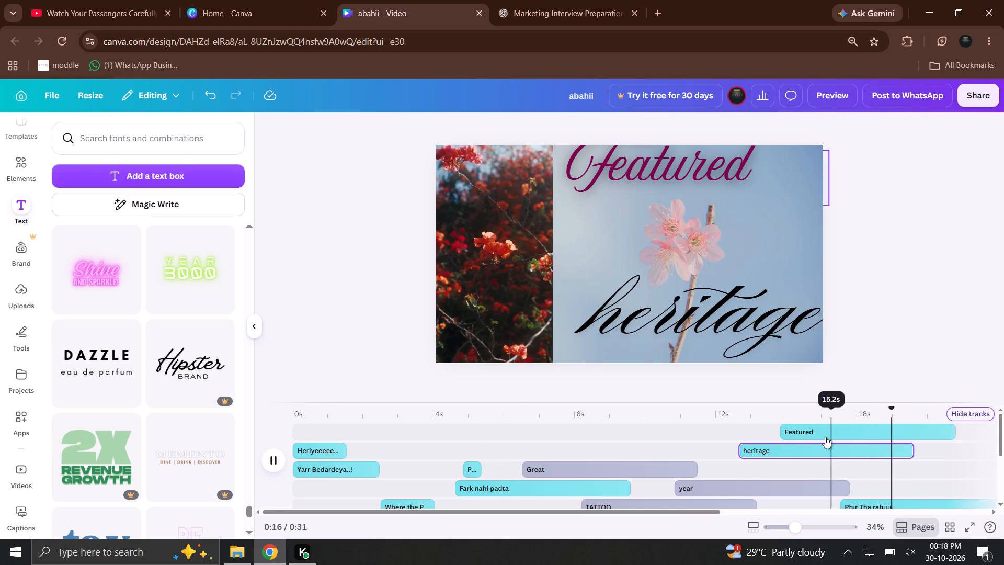
{"action": "left_click", "coordinate": [674, 323]}
{"action": "left_click_drag", "start_coordinate": [828, 413], "coordinate": [785, 413]}
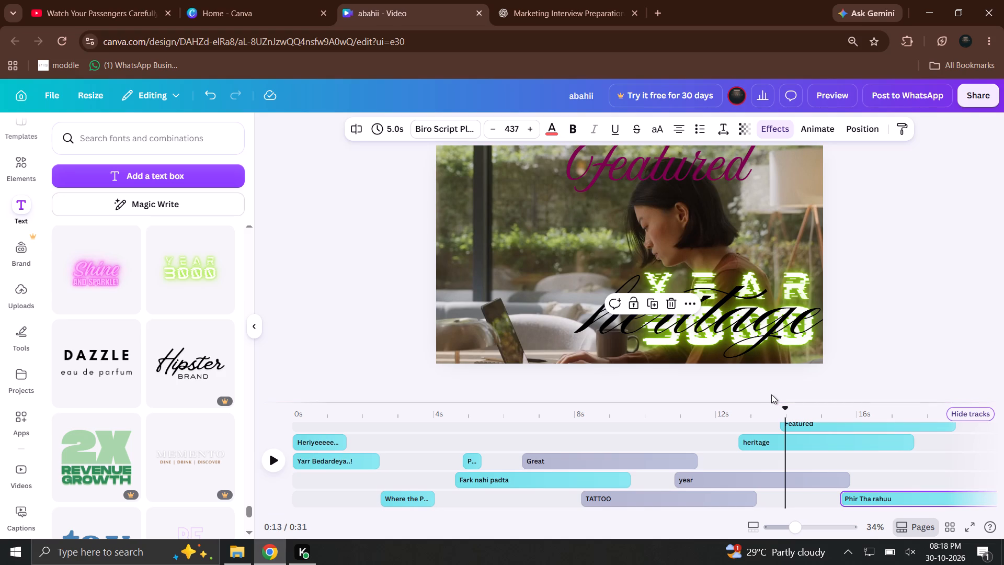
{"action": "left_click", "coordinate": [306, 419]}
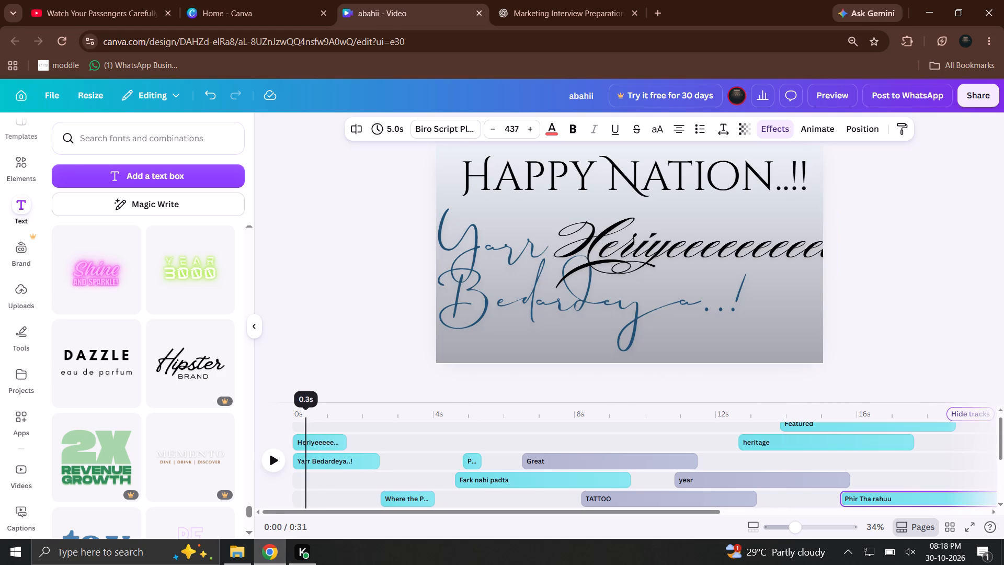
{"action": "left_click", "coordinate": [261, 447]}
{"action": "left_click", "coordinate": [267, 449]}
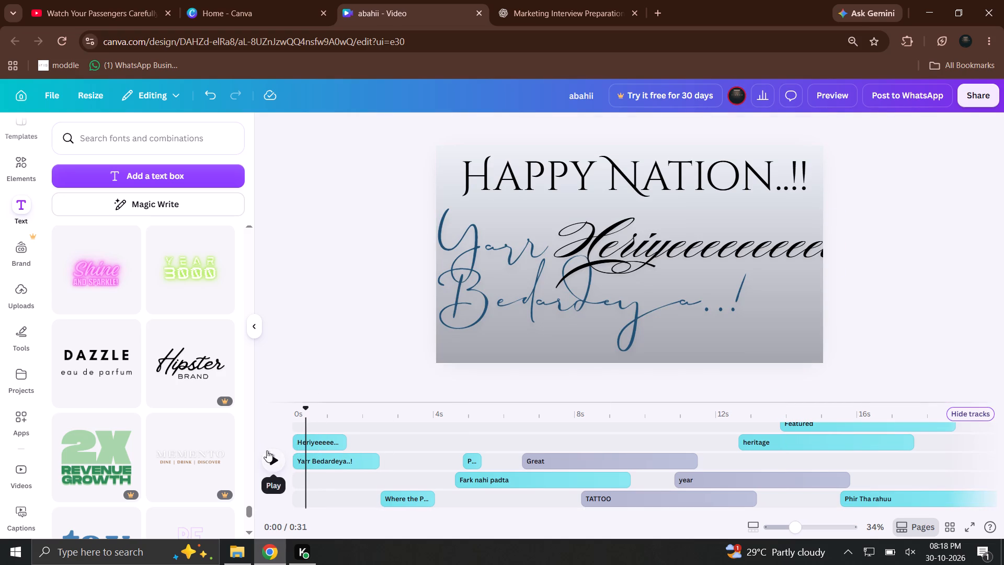
{"action": "left_click", "coordinate": [267, 450]}
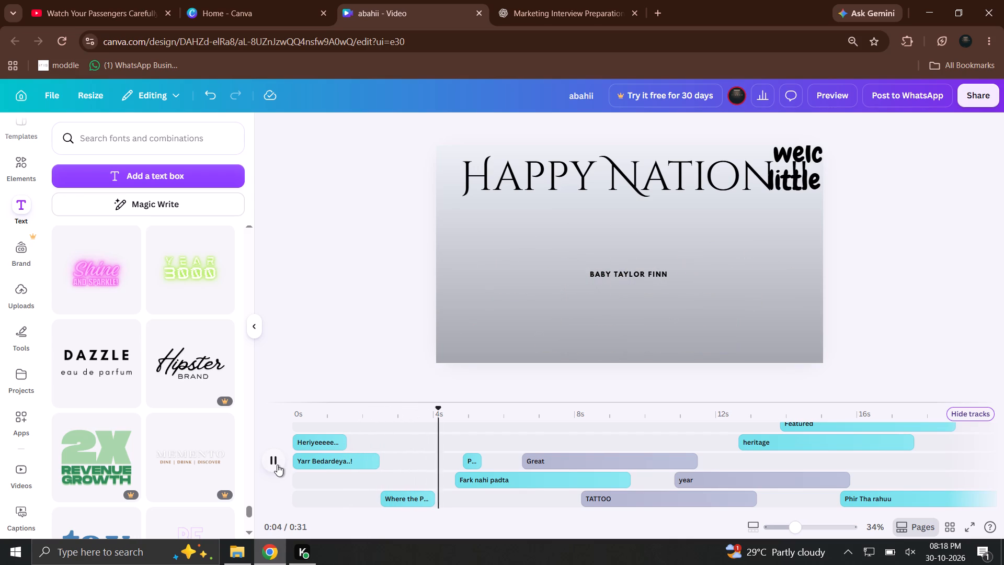
{"action": "left_click", "coordinate": [277, 465]}
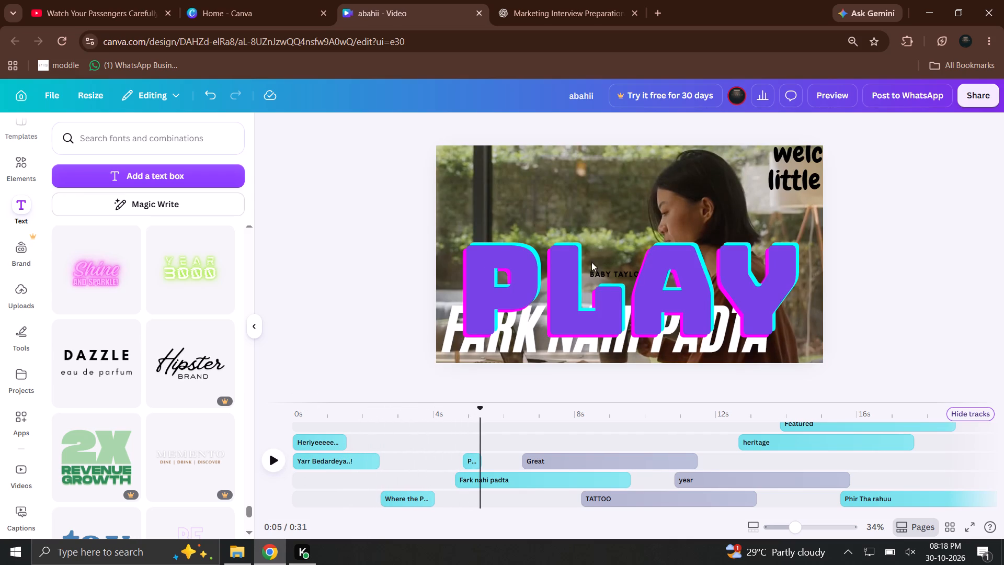
Move the purple "PLAY" text up and to the left until it is mostly outside the frame's top edge.
{"action": "left_click", "coordinate": [587, 269]}
{"action": "left_click", "coordinate": [598, 275]}
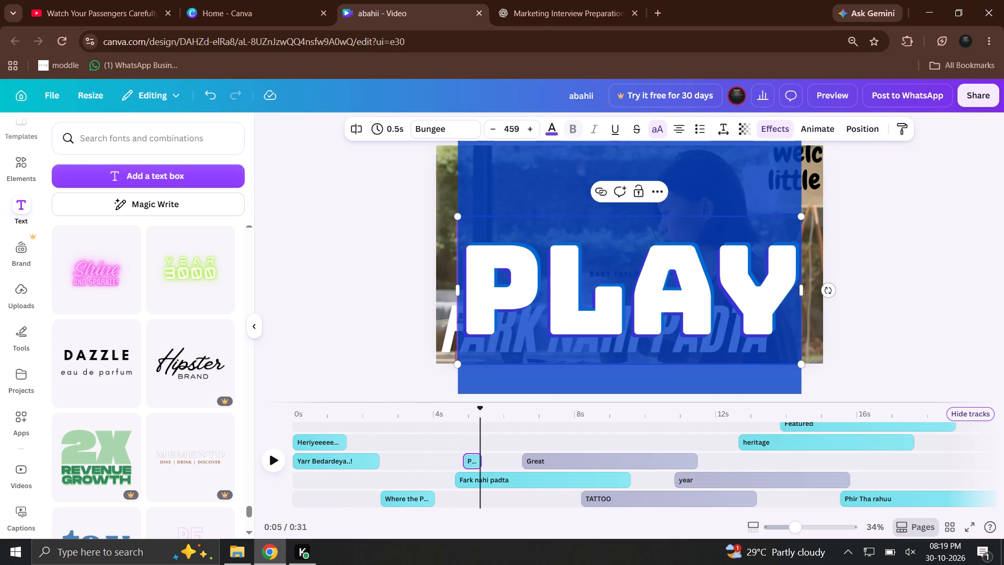
{"action": "left_click", "coordinate": [928, 293]}
{"action": "left_click_drag", "start_coordinate": [618, 278], "coordinate": [629, 173]}
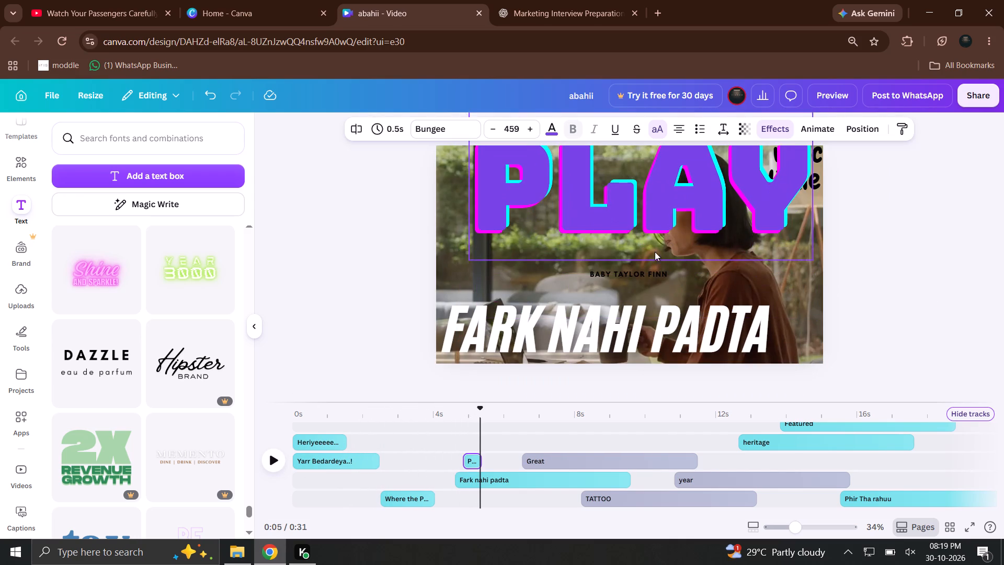
{"action": "left_click", "coordinate": [580, 274]}
{"action": "left_click", "coordinate": [877, 302]}
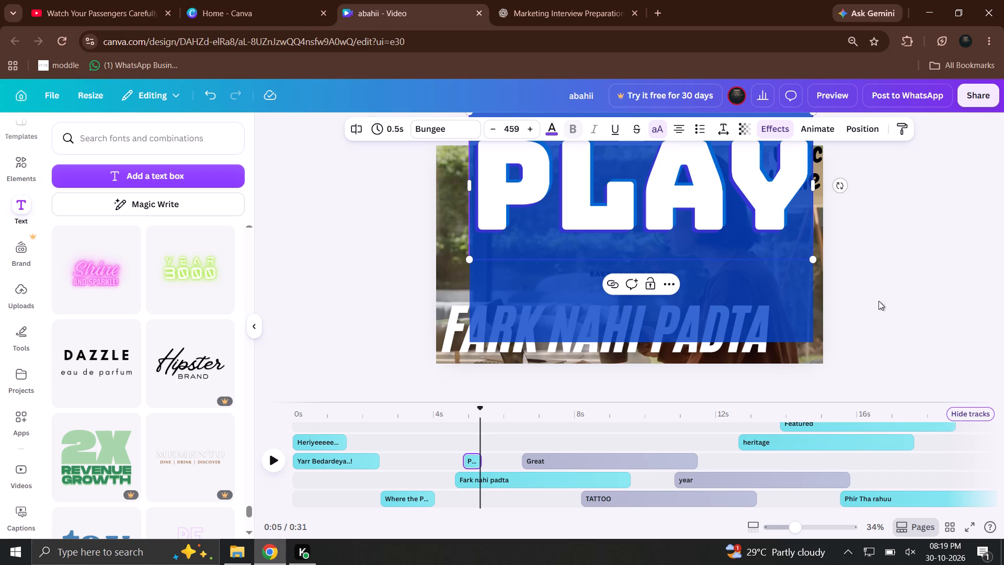
{"action": "left_click_drag", "start_coordinate": [769, 254], "coordinate": [653, 179]}
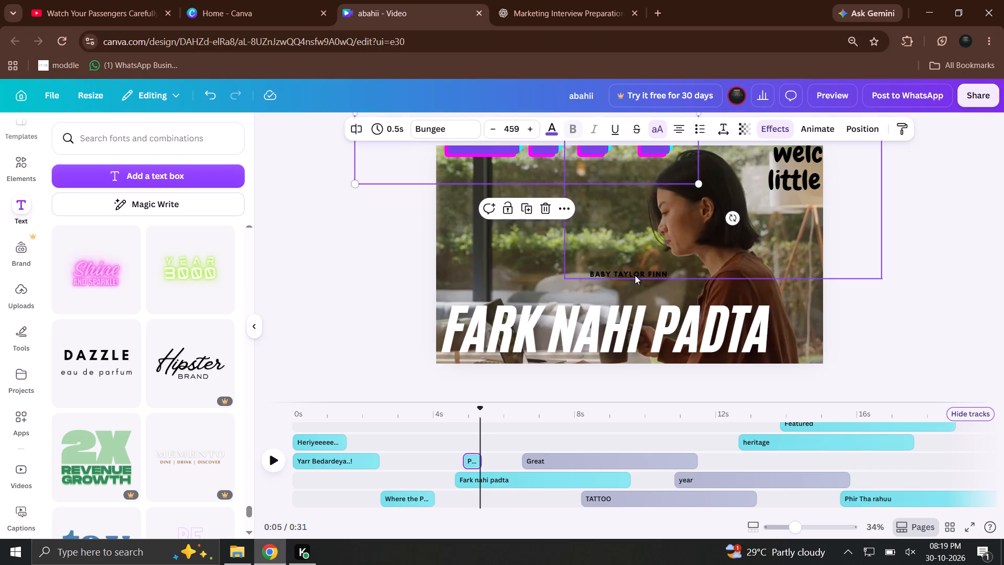
Shift the "welcome little one!" text group right past the frame and delete its small baby-name line.
{"action": "left_click_drag", "start_coordinate": [626, 275], "coordinate": [720, 284]}
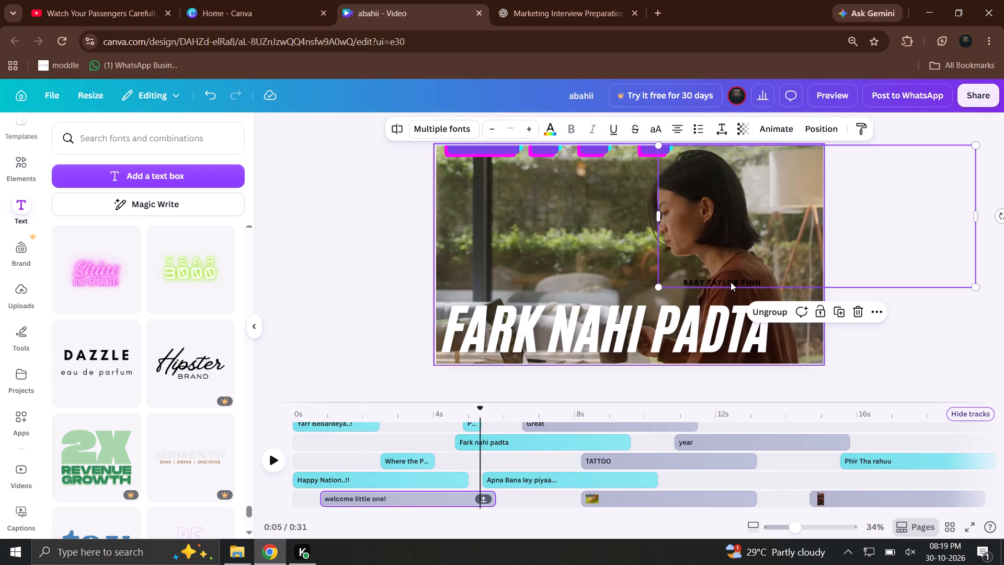
{"action": "triple_click", "coordinate": [731, 282]}
{"action": "left_click", "coordinate": [773, 284]}
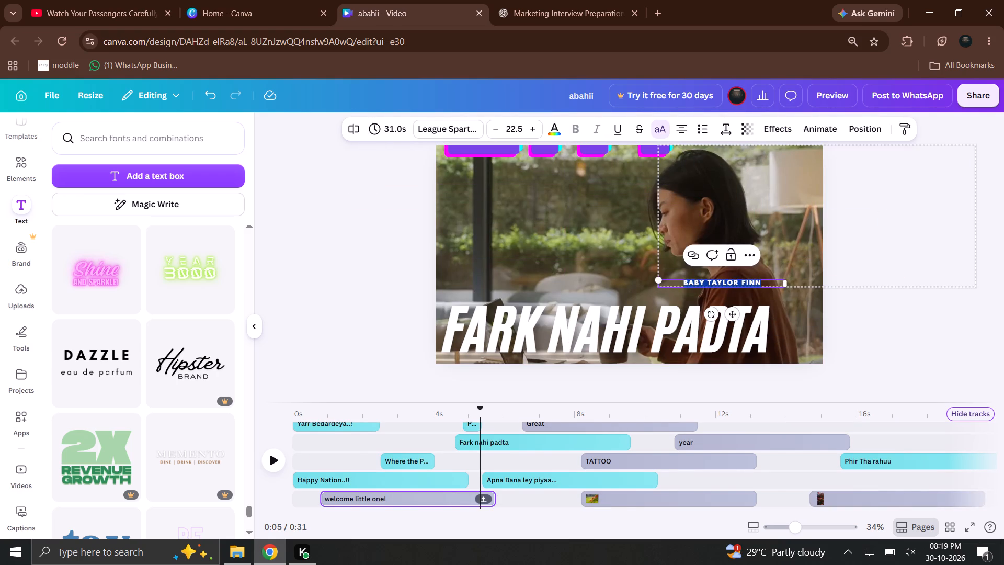
{"action": "left_click", "coordinate": [789, 267]}
{"action": "left_click", "coordinate": [740, 279]}
{"action": "left_click", "coordinate": [738, 284]}
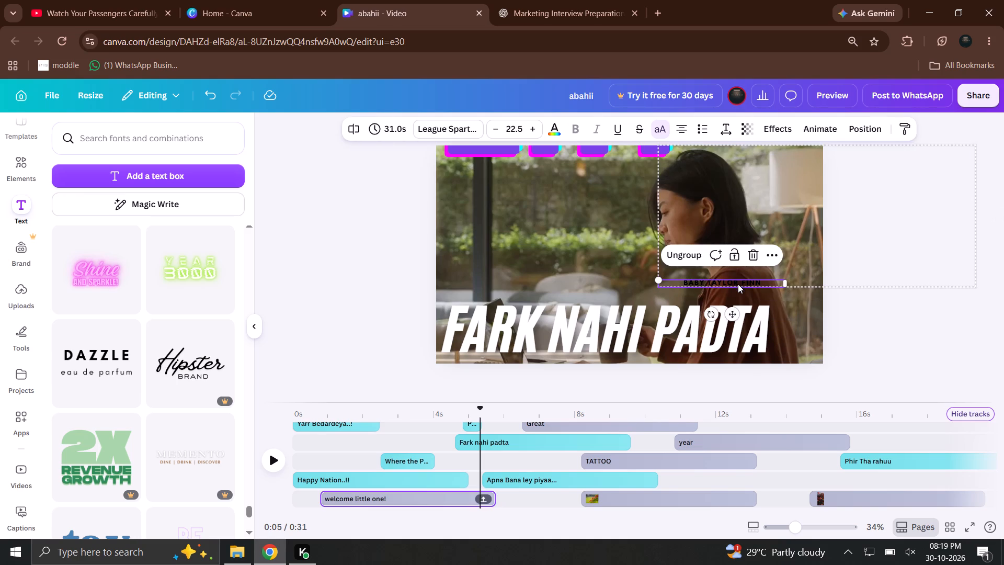
{"action": "left_click", "coordinate": [752, 252]}
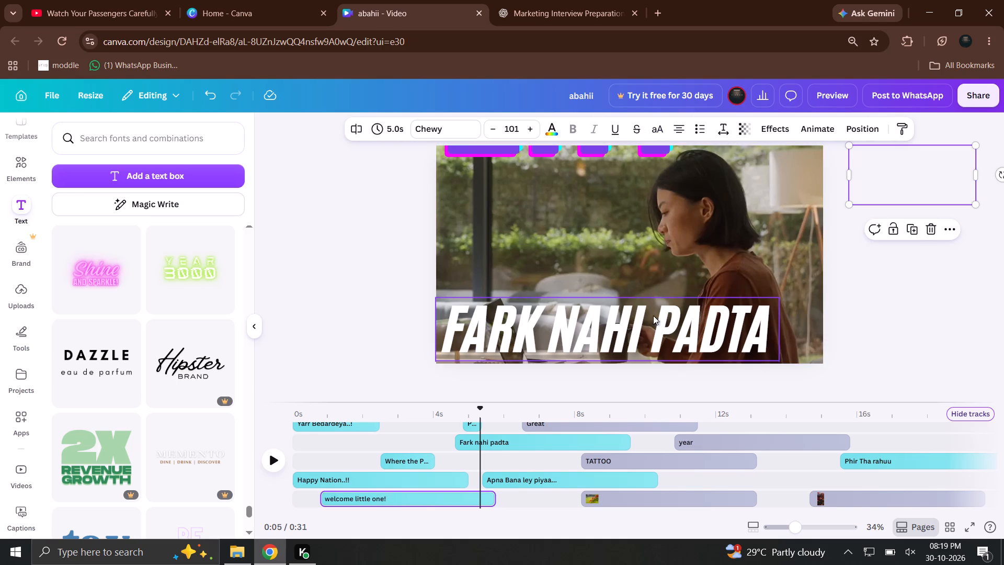
Play the video from the very beginning to check the opening texts.
{"action": "left_click_drag", "start_coordinate": [344, 410], "coordinate": [283, 413]}
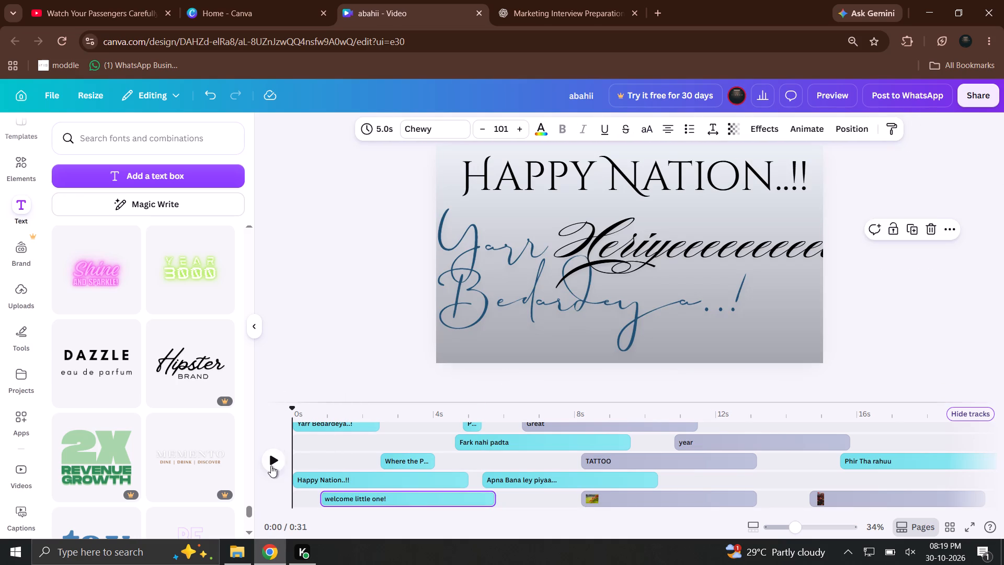
{"action": "left_click", "coordinate": [271, 465]}
Add the purple "CHILL" text style to the timeline at about 12.4 s, on the track with "Apna Bana ley piyaa...".
{"action": "scroll", "coordinate": [181, 446], "scroll_direction": "down", "scroll_amount": 3}
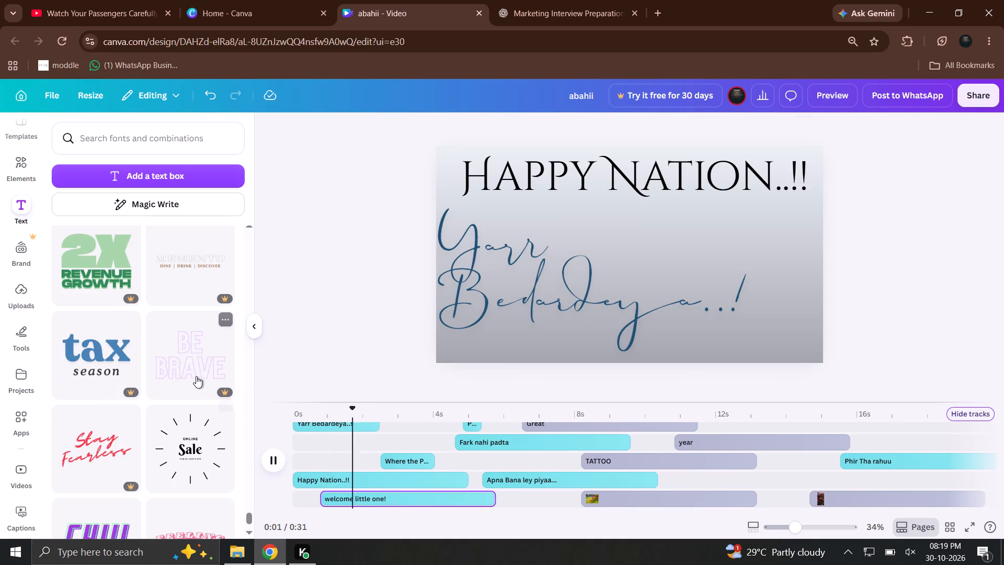
{"action": "scroll", "coordinate": [166, 380], "scroll_direction": "down", "scroll_amount": 2}
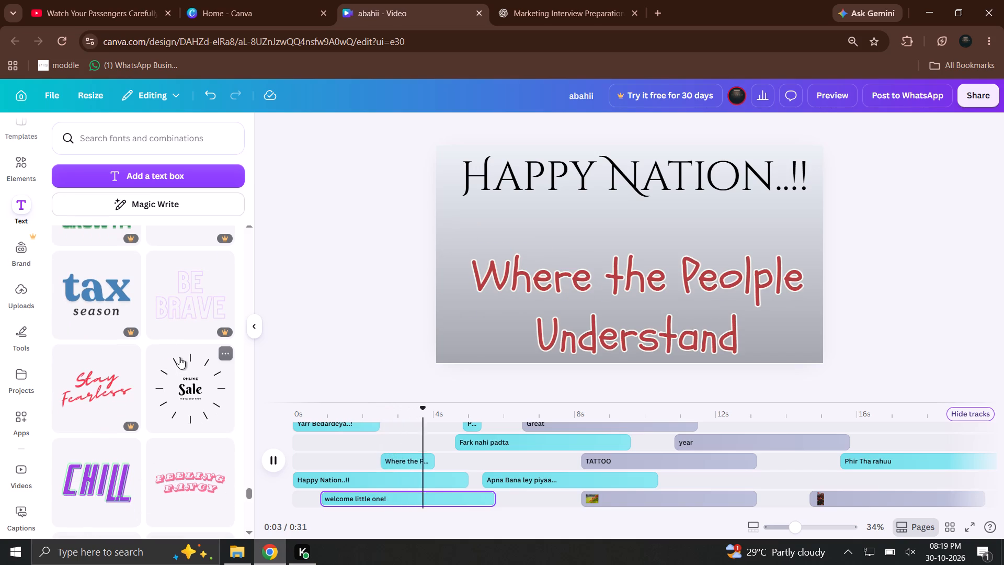
{"action": "scroll", "coordinate": [113, 461], "scroll_direction": "down", "scroll_amount": 4}
{"action": "scroll", "coordinate": [110, 387], "scroll_direction": "up", "scroll_amount": 3}
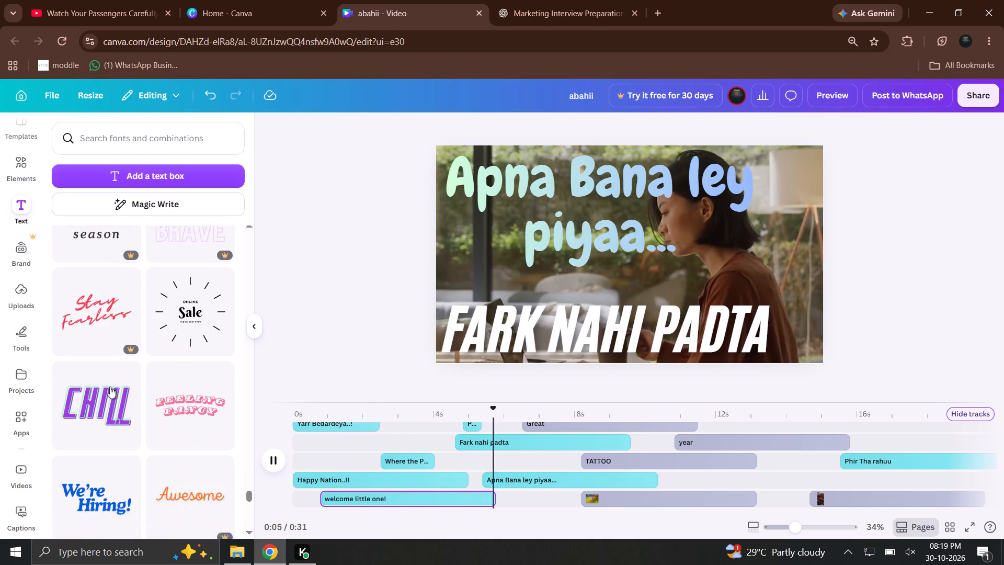
{"action": "left_click_drag", "start_coordinate": [116, 420], "coordinate": [791, 476]}
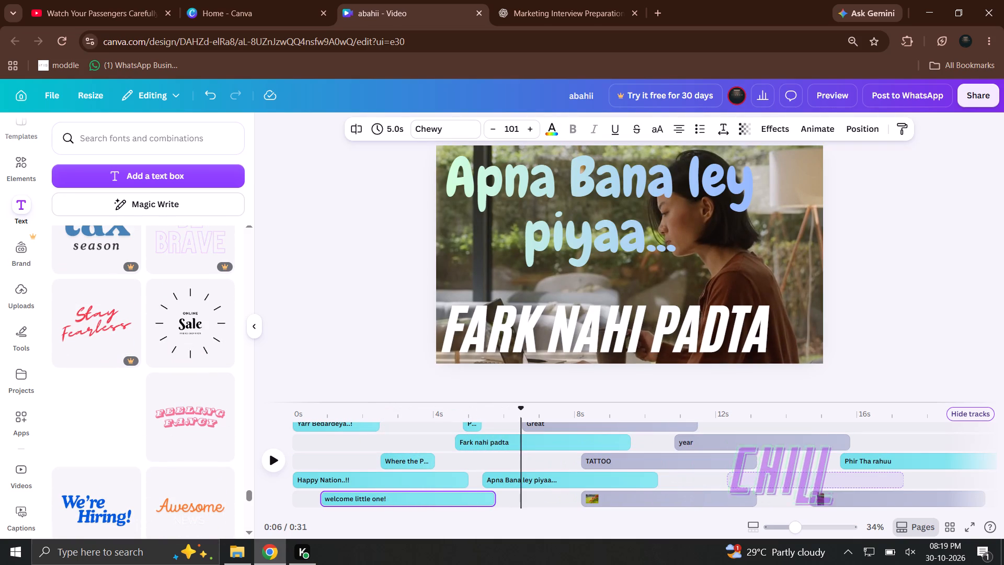
{"action": "left_click_drag", "start_coordinate": [791, 476], "coordinate": [791, 479]}
Position the "CHILL" text in the frame's upper-left corner, checking it in the scene around 14 s.
{"action": "left_click", "coordinate": [741, 415]}
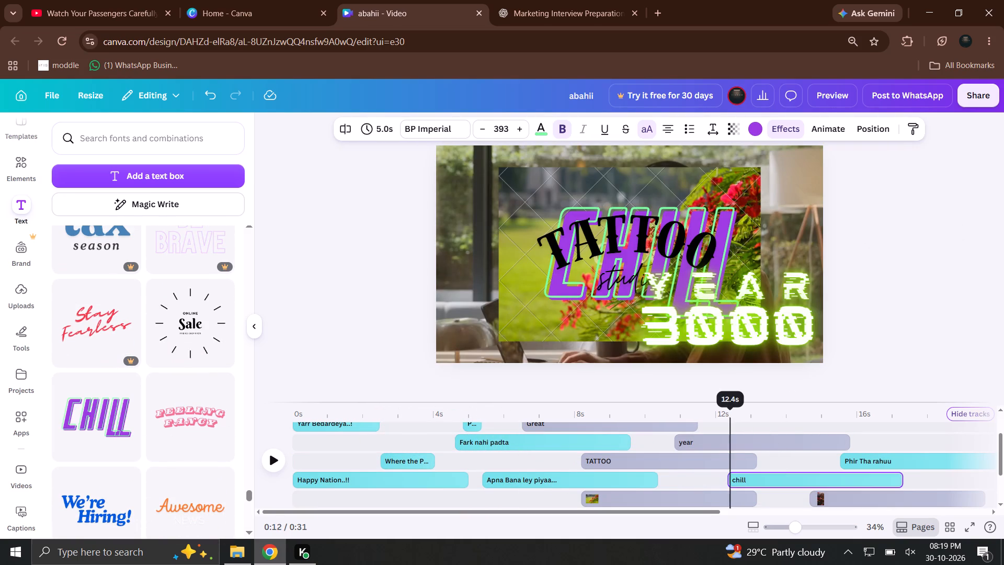
{"action": "left_click_drag", "start_coordinate": [745, 419], "coordinate": [787, 412]}
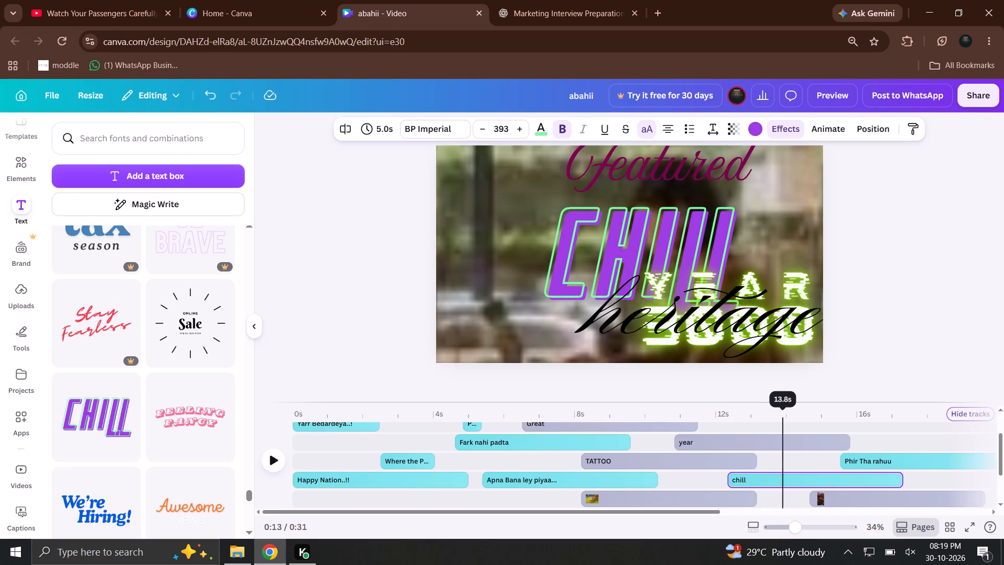
{"action": "left_click_drag", "start_coordinate": [787, 412], "coordinate": [788, 412]}
{"action": "left_click", "coordinate": [638, 250]}
{"action": "left_click_drag", "start_coordinate": [584, 228], "coordinate": [491, 192]}
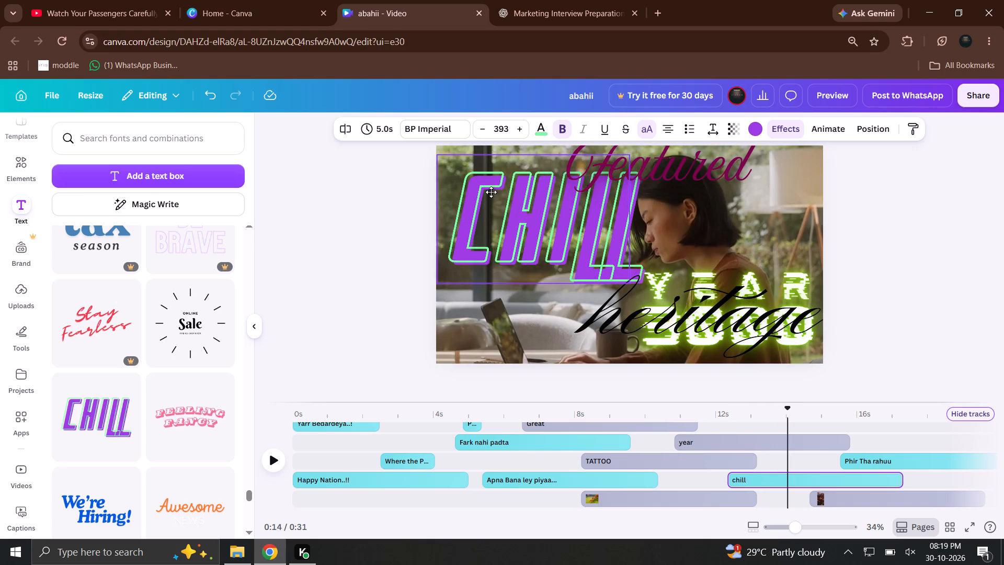
{"action": "left_click_drag", "start_coordinate": [491, 192], "coordinate": [483, 186]}
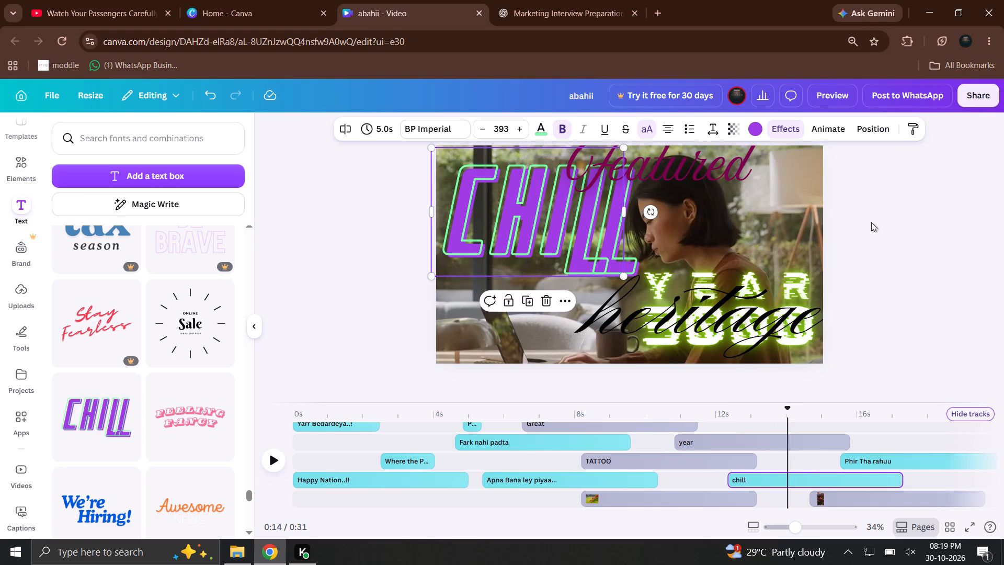
Remove the "Featured" text from the scene by moving it completely out past the frame's right edge.
{"action": "left_click_drag", "start_coordinate": [732, 177], "coordinate": [1003, 210]}
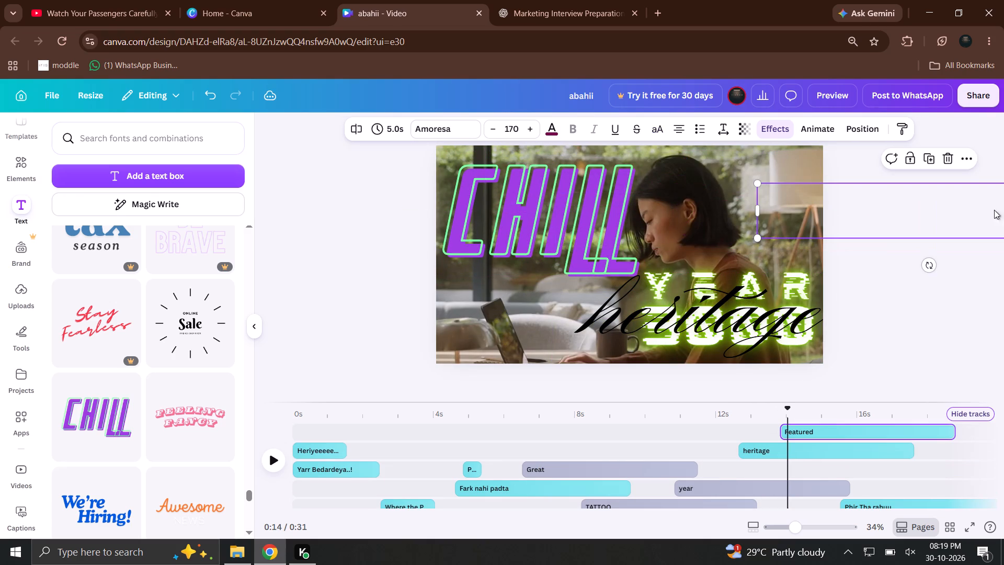
{"action": "left_click_drag", "start_coordinate": [754, 211], "coordinate": [973, 218]}
Remove the "heritage" text overlapping "YEAR 3000" by moving it completely out past the frame's right edge.
{"action": "left_click_drag", "start_coordinate": [705, 323], "coordinate": [704, 324]}
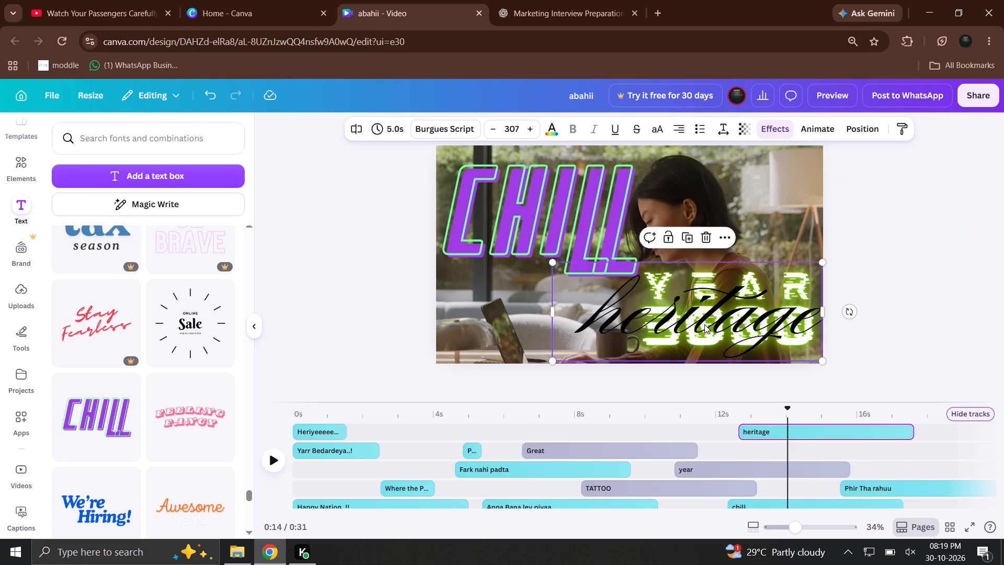
{"action": "left_click_drag", "start_coordinate": [704, 324], "coordinate": [1003, 266]}
{"action": "left_click", "coordinate": [724, 231]}
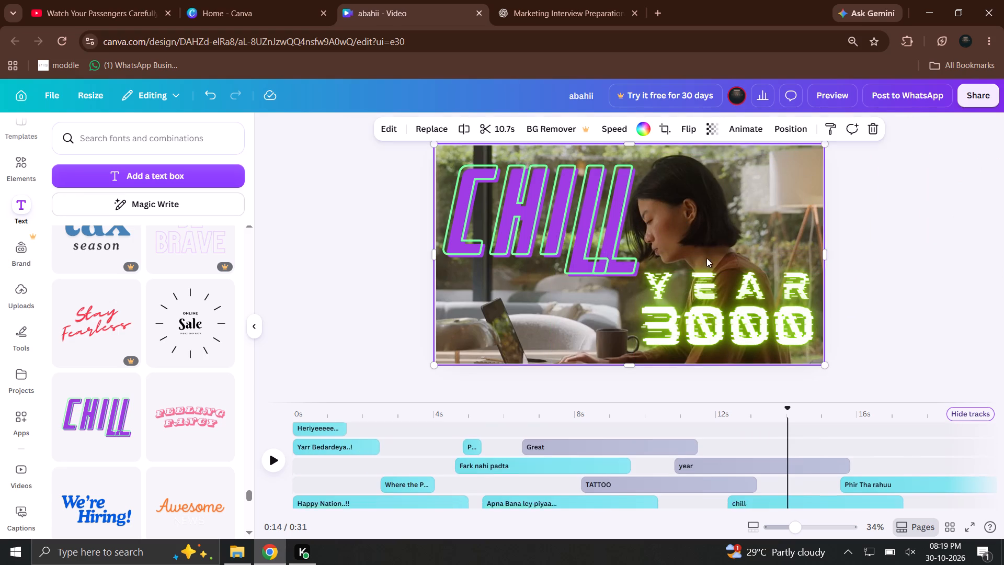
Shorten the overflowing "Heriyeee..." text at the start of the video by deleting five of its trailing letters.
{"action": "left_click", "coordinate": [293, 413]}
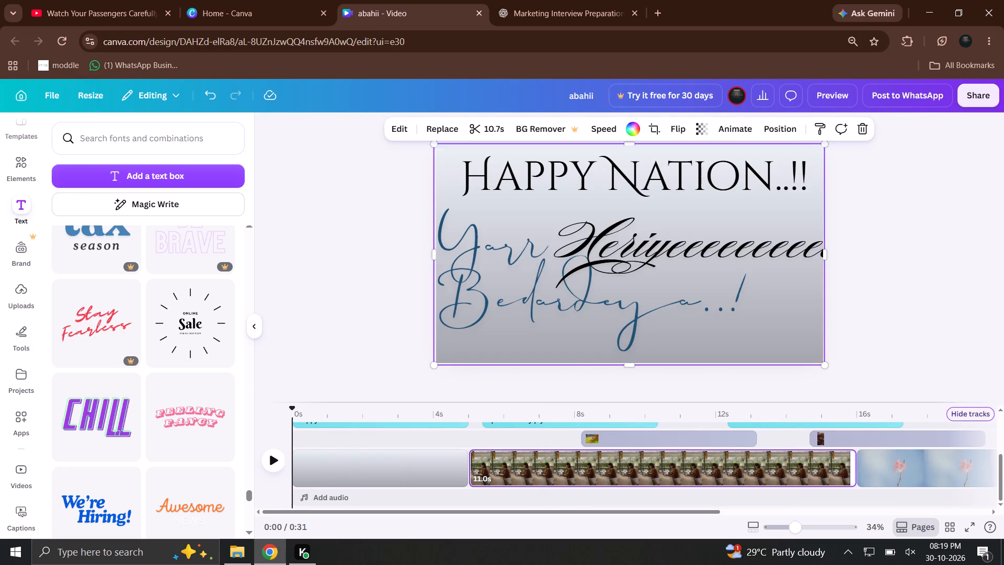
{"action": "left_click", "coordinate": [271, 456]}
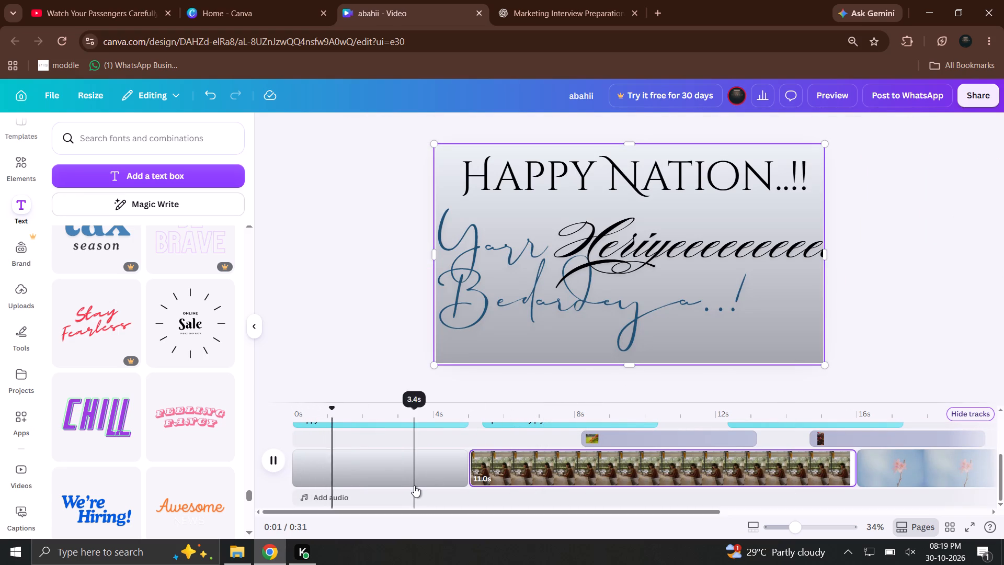
{"action": "left_click", "coordinate": [784, 238]}
{"action": "left_click_drag", "start_coordinate": [322, 415], "coordinate": [316, 414]}
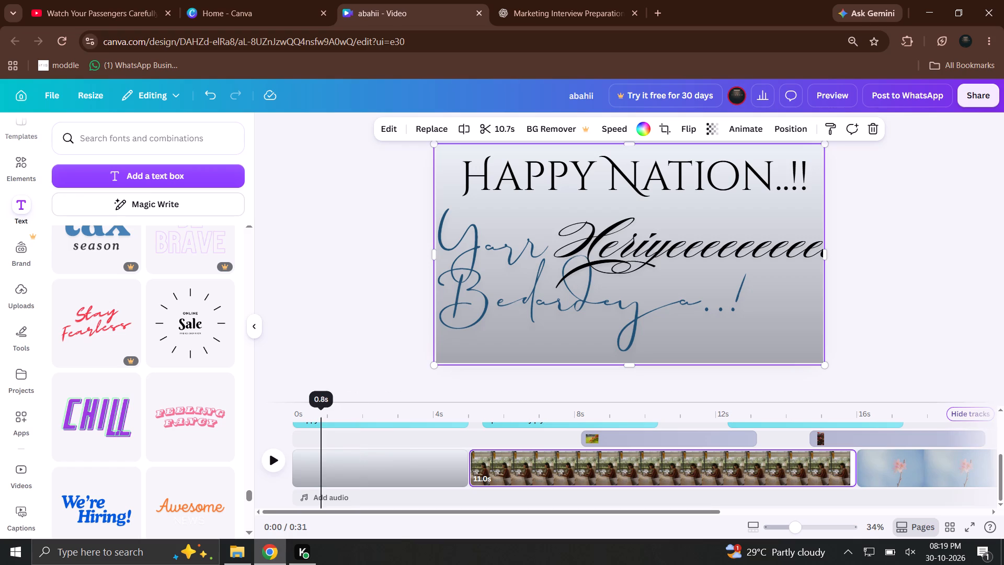
{"action": "left_click_drag", "start_coordinate": [316, 414], "coordinate": [314, 414]}
{"action": "left_click", "coordinate": [804, 231]}
{"action": "left_click", "coordinate": [803, 241]}
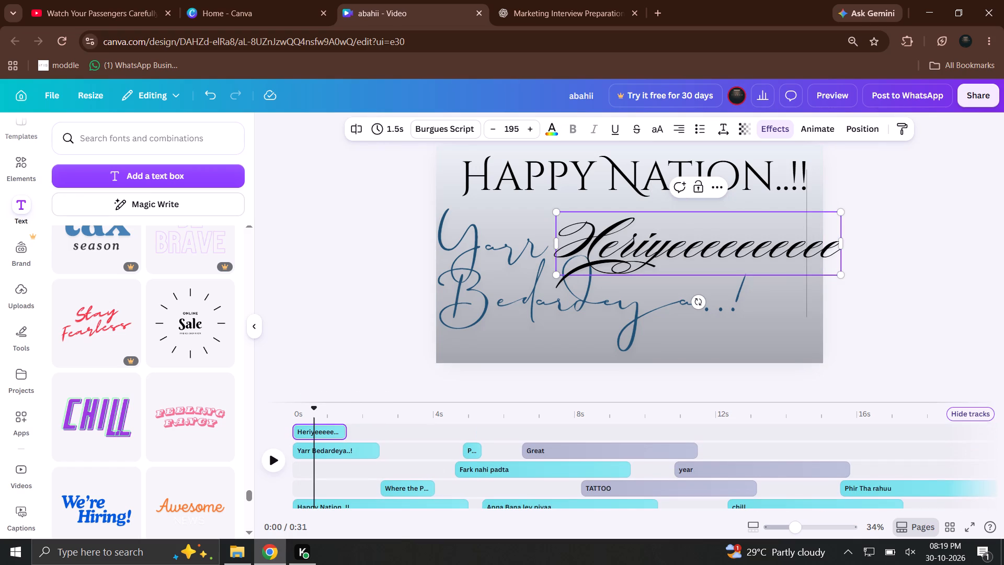
{"action": "left_click", "coordinate": [803, 242]}
{"action": "key", "text": "BackSpace"}
{"action": "key", "text": "BackSpace"}
{"action": "key", "text": "BackSpace"}
{"action": "key", "text": "BackSpace"}
{"action": "key", "text": "BackSpace"}
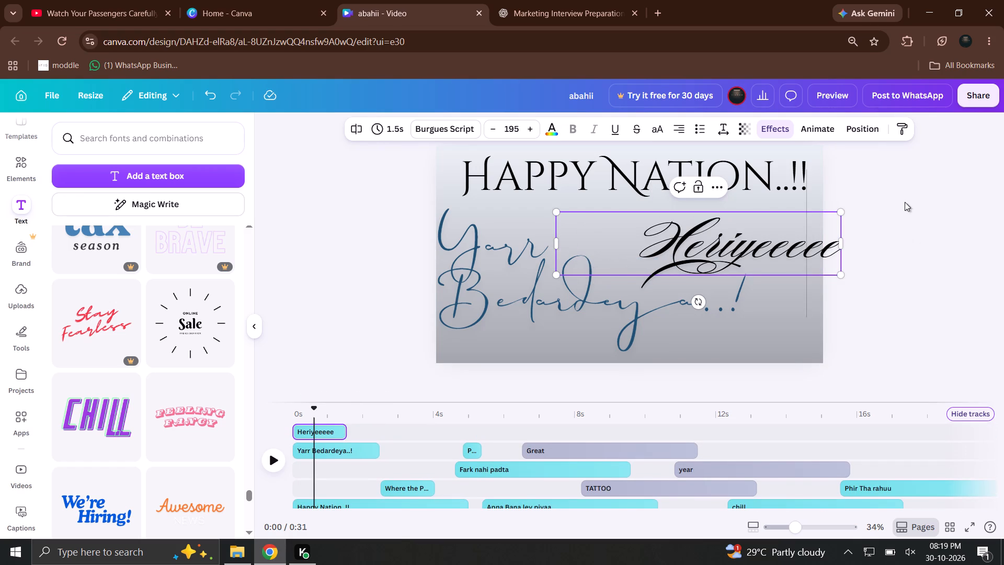
{"action": "left_click", "coordinate": [917, 272]}
Examine the playback from the opening scene while browsing more text styles, scrubbing the timeline to about 15 s.
{"action": "left_click", "coordinate": [277, 472]}
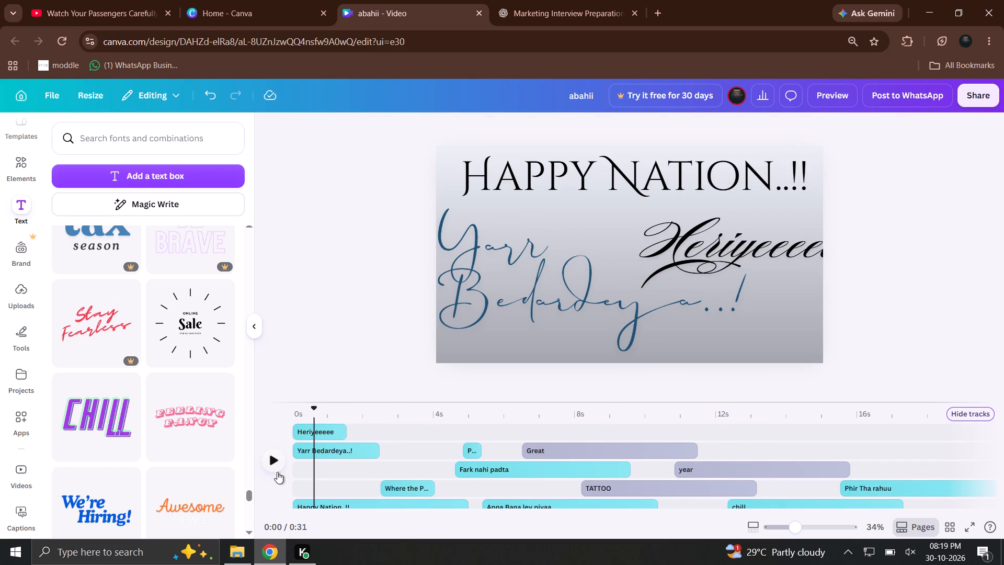
{"action": "left_click", "coordinate": [276, 471]}
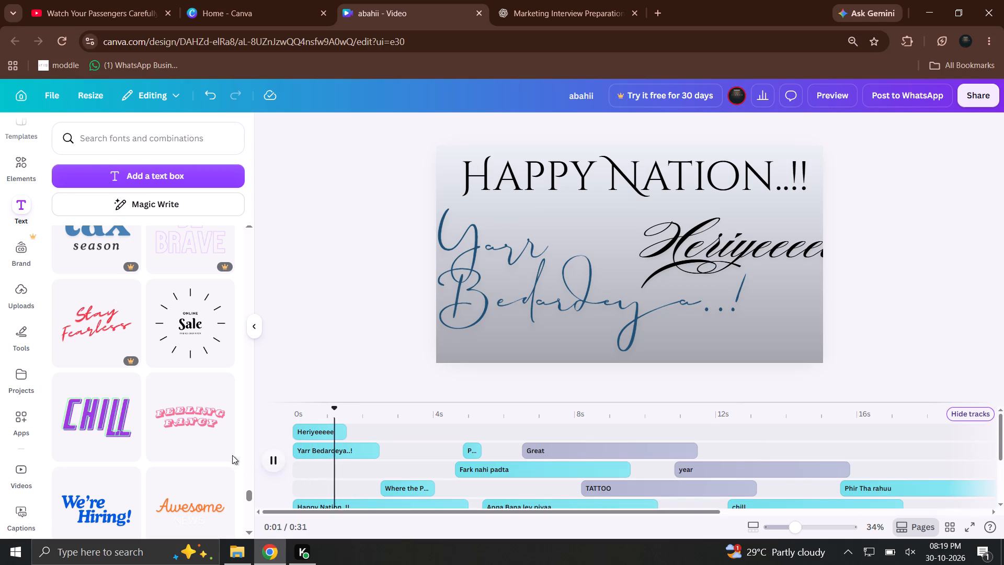
{"action": "scroll", "coordinate": [218, 457], "scroll_direction": "down", "scroll_amount": 6}
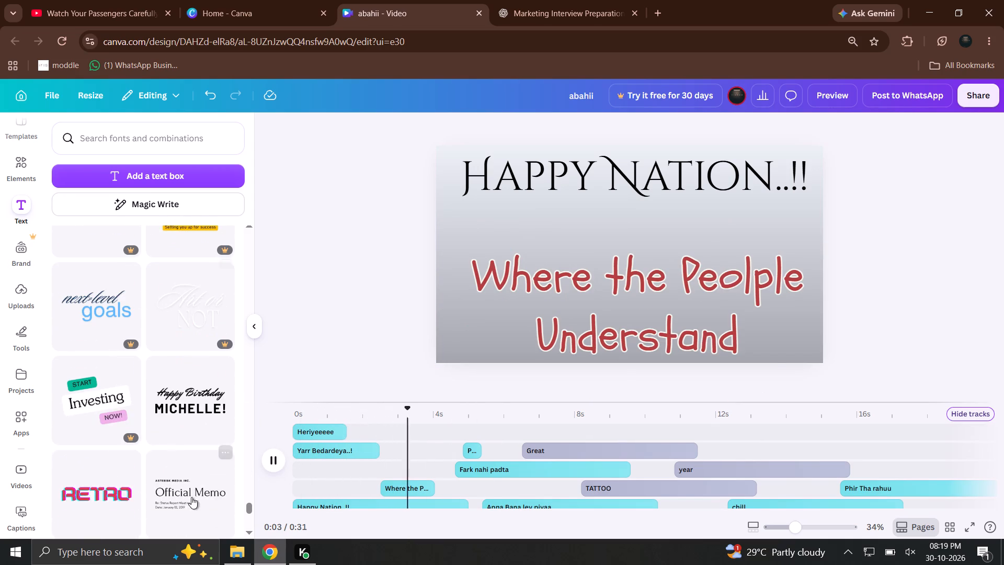
{"action": "scroll", "coordinate": [181, 447], "scroll_direction": "down", "scroll_amount": 3}
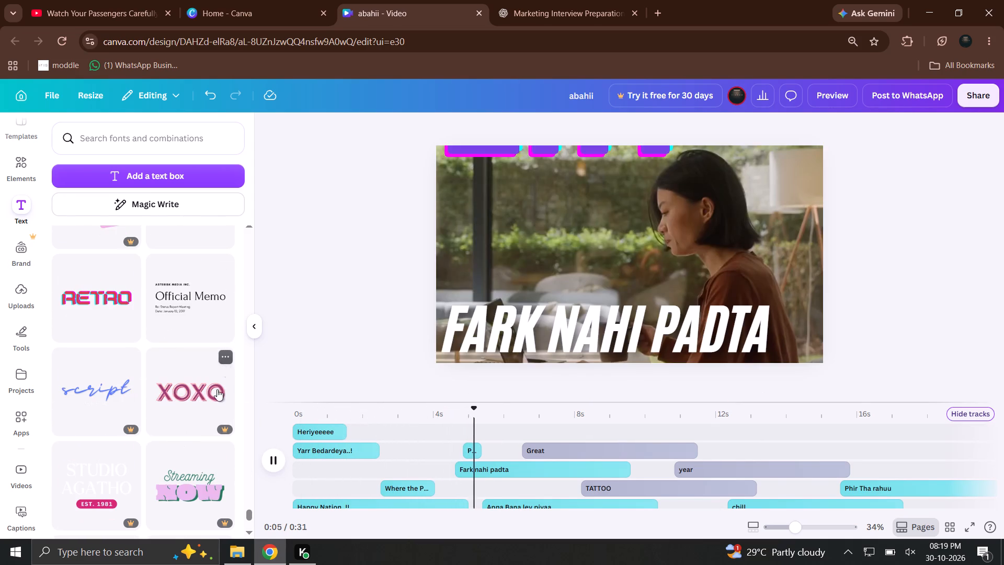
{"action": "scroll", "coordinate": [212, 406], "scroll_direction": "down", "scroll_amount": 7}
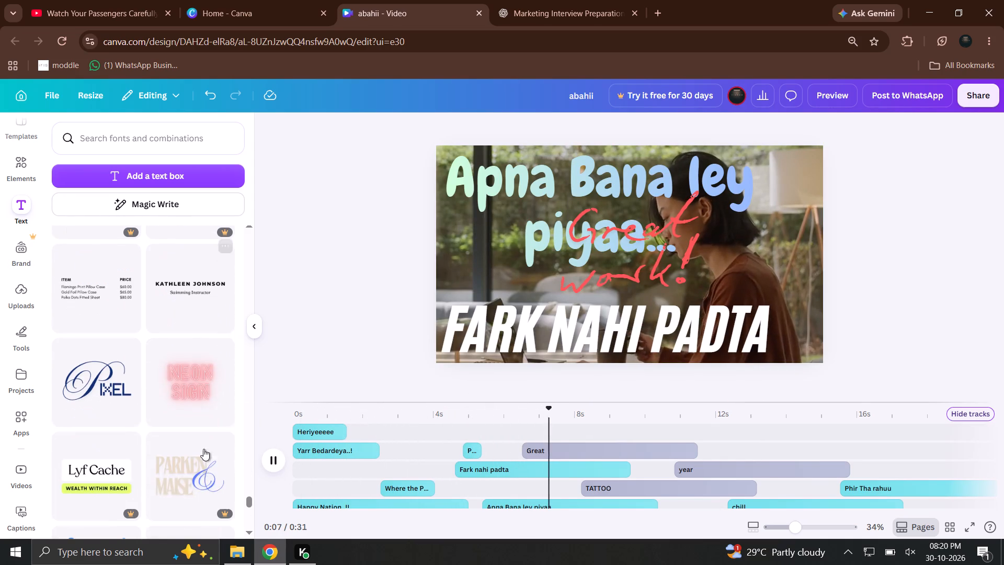
{"action": "left_click_drag", "start_coordinate": [300, 412], "coordinate": [841, 413]}
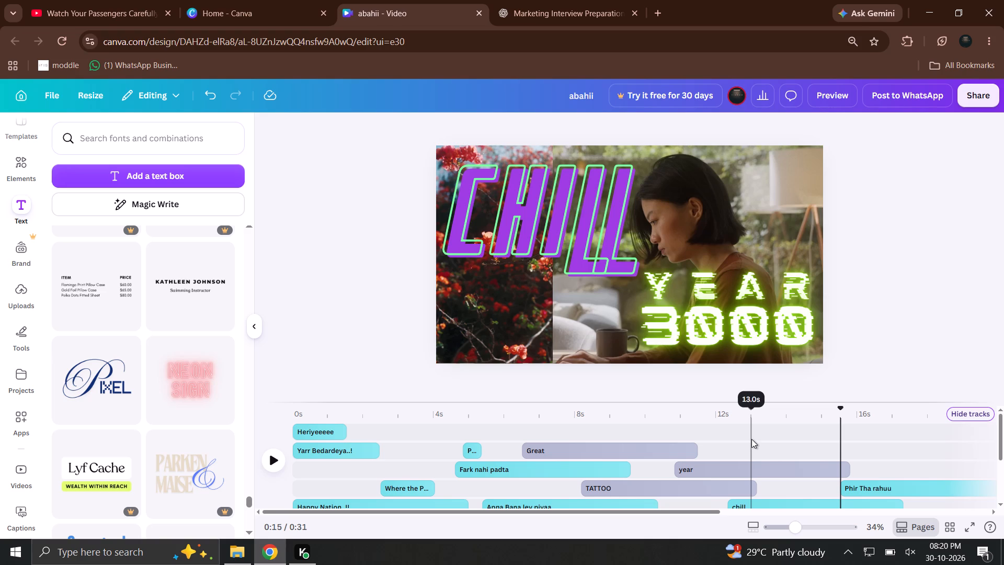
Play the whole video from the start and replay its opening scenes to check the text overlays.
{"action": "left_click", "coordinate": [309, 421]}
{"action": "left_click", "coordinate": [278, 481]}
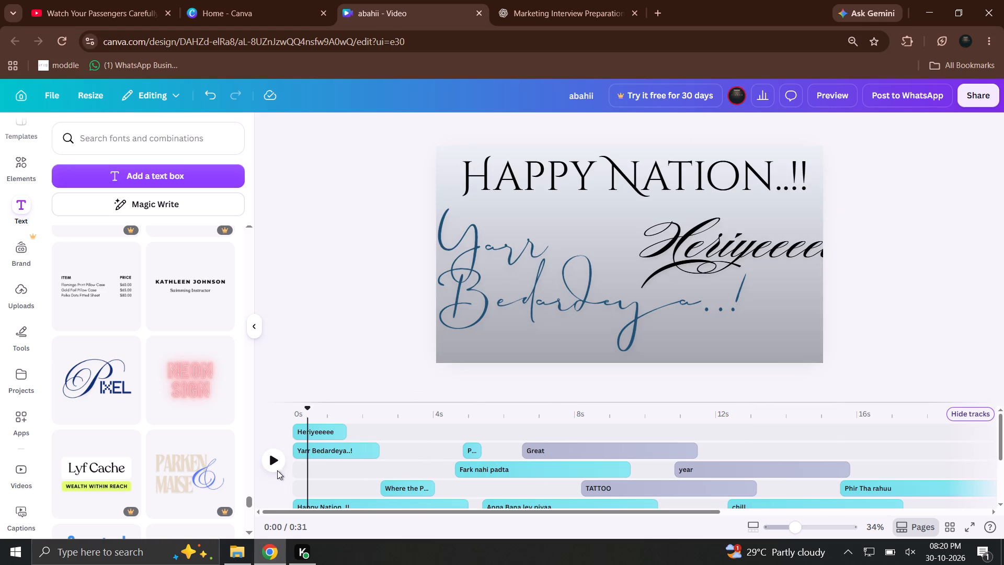
{"action": "left_click", "coordinate": [277, 470]}
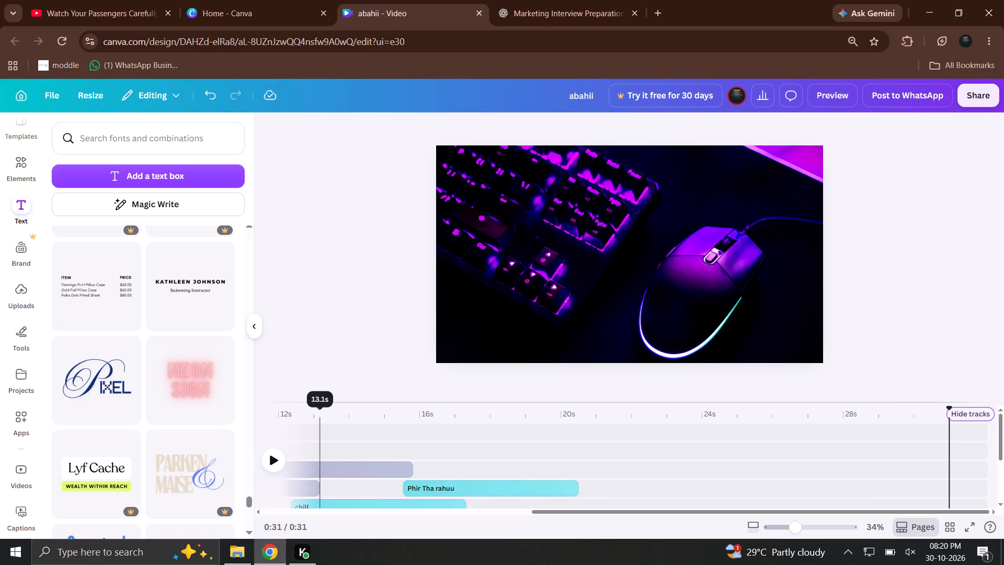
{"action": "left_click_drag", "start_coordinate": [315, 407], "coordinate": [282, 419]}
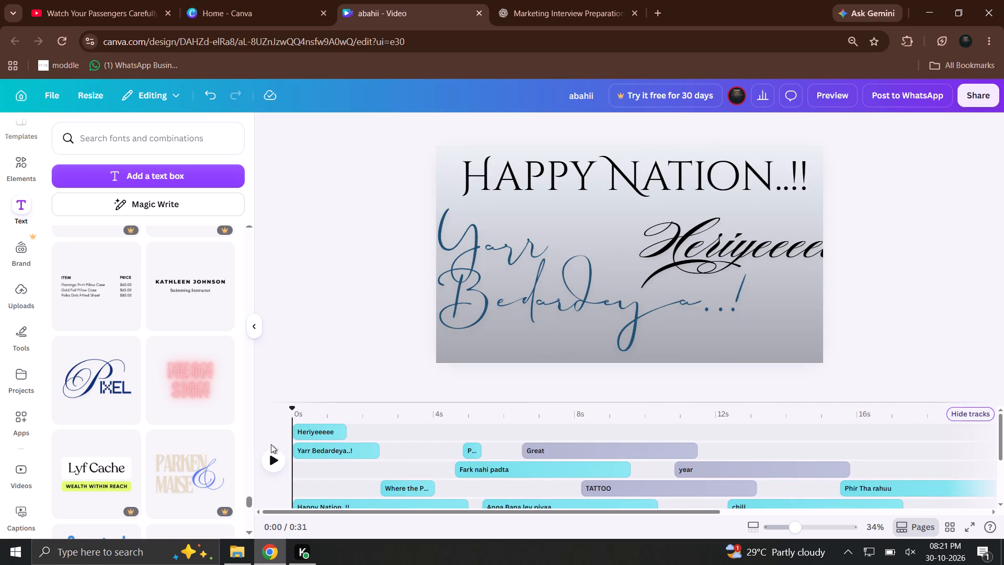
{"action": "left_click", "coordinate": [268, 455]}
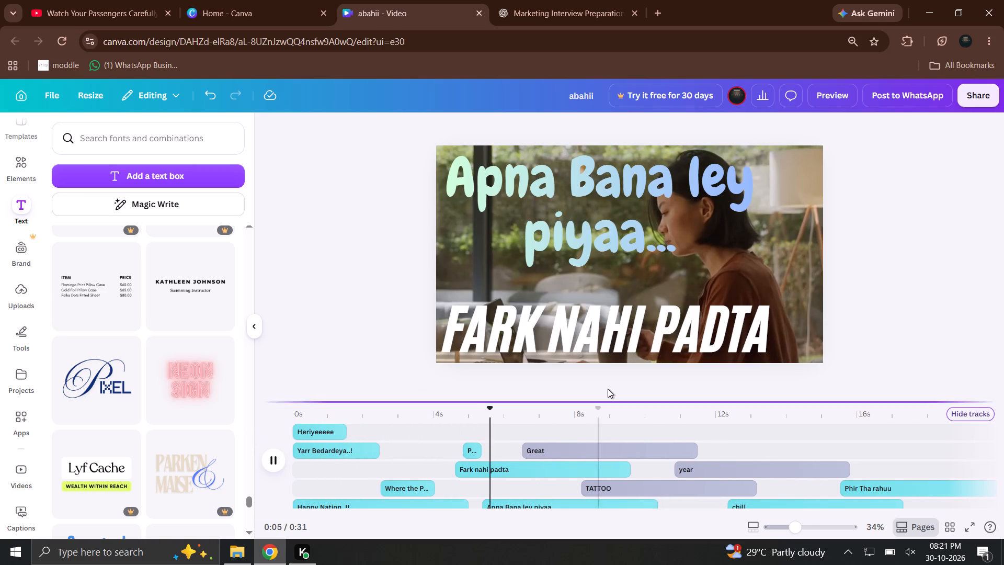
{"action": "left_click", "coordinate": [617, 358]}
{"action": "left_click", "coordinate": [628, 345]}
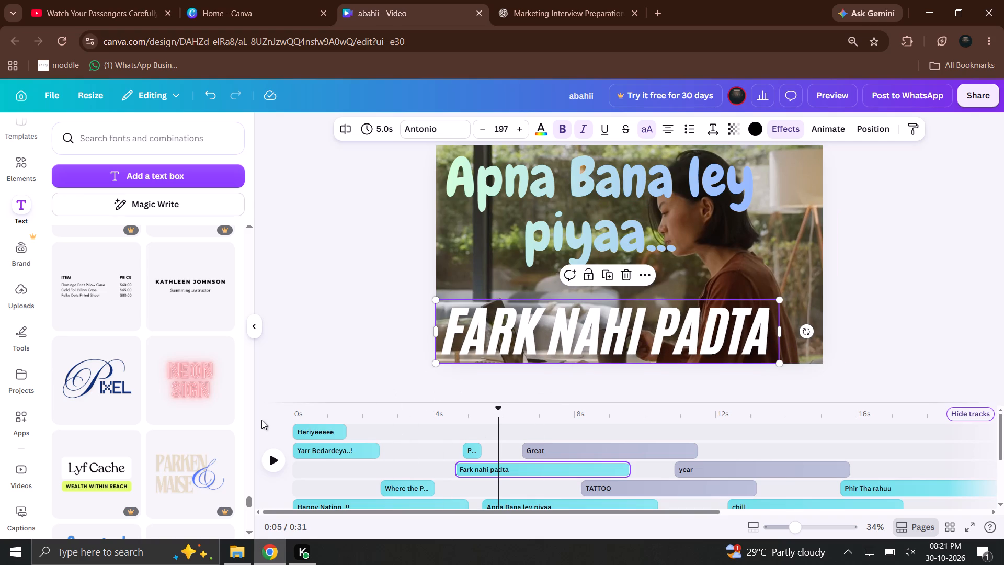
{"action": "left_click", "coordinate": [292, 413]}
{"action": "left_click", "coordinate": [279, 468]}
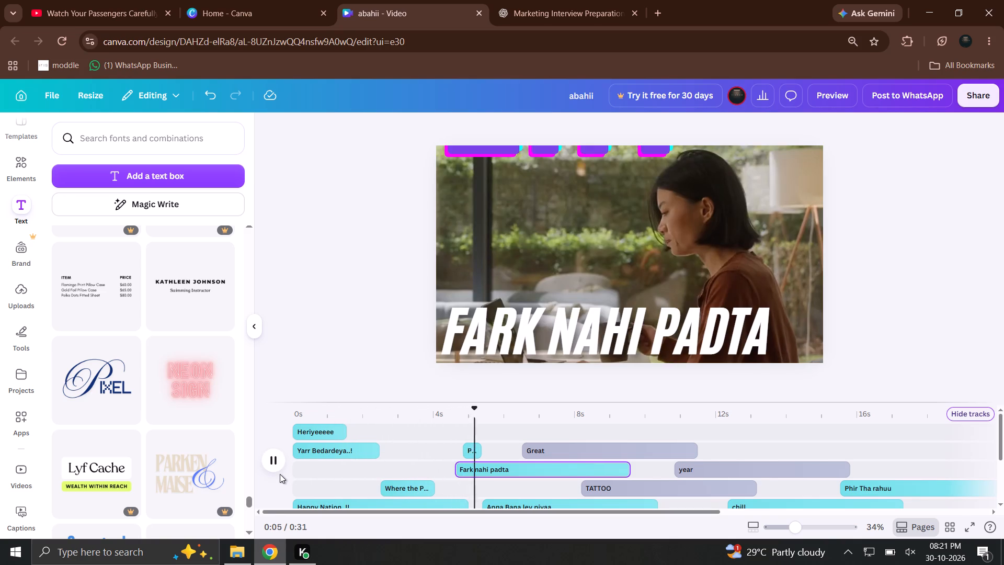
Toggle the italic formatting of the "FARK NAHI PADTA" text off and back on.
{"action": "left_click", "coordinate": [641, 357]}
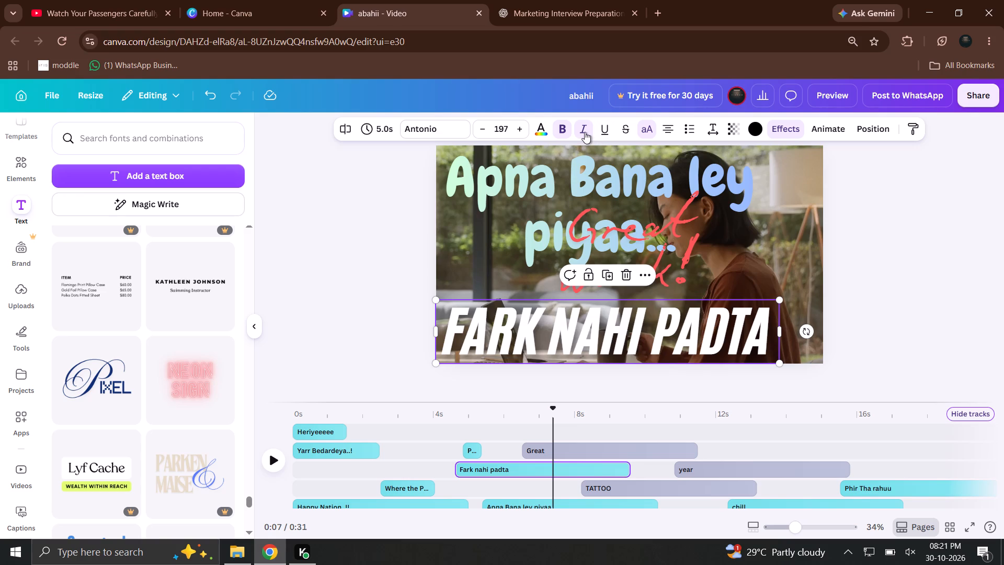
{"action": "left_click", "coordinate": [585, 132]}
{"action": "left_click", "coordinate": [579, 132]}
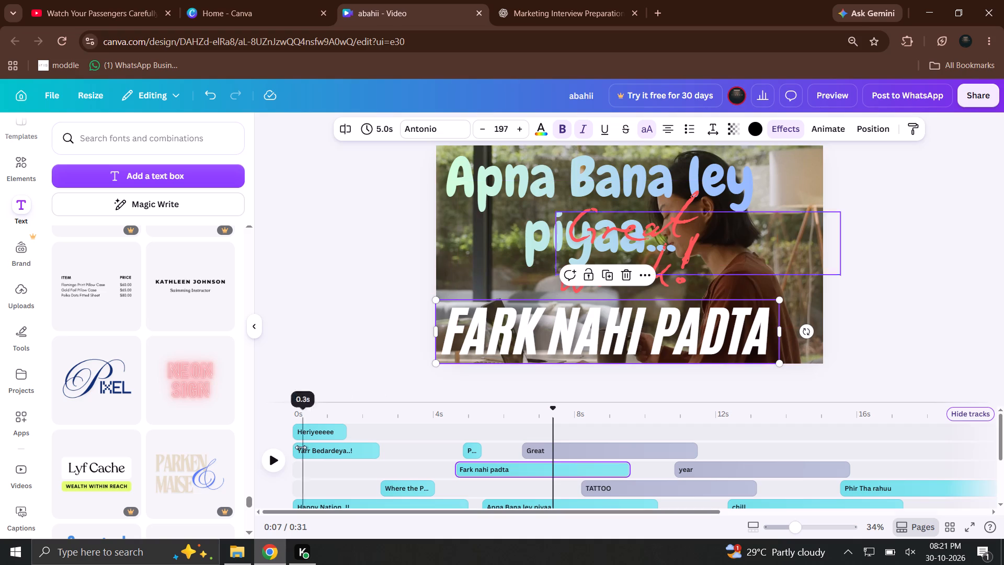
Review the text overlays in playback, restarting from 0 s and pausing at intervals through the first 3 seconds.
{"action": "left_click", "coordinate": [281, 458]}
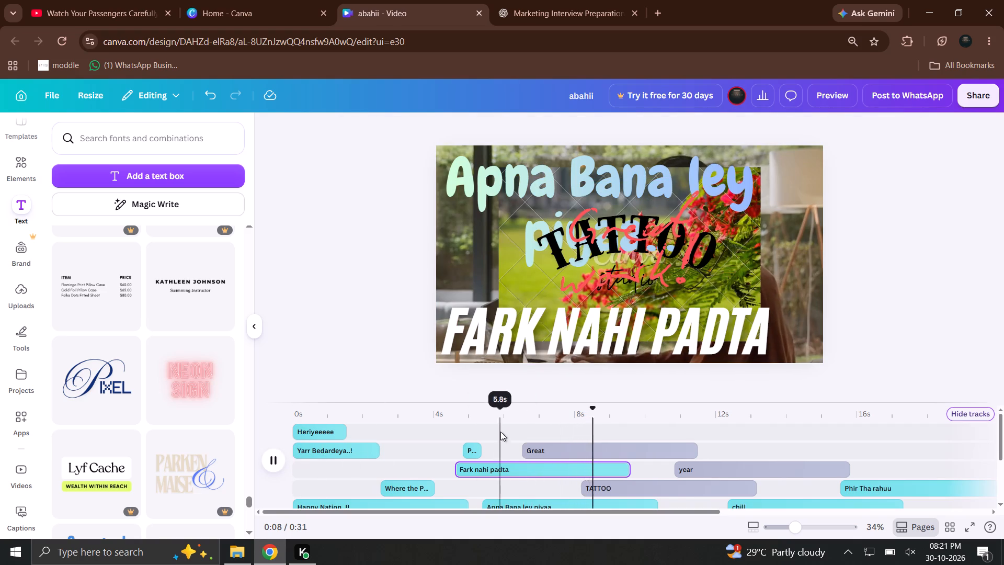
{"action": "left_click_drag", "start_coordinate": [509, 412], "coordinate": [474, 420]}
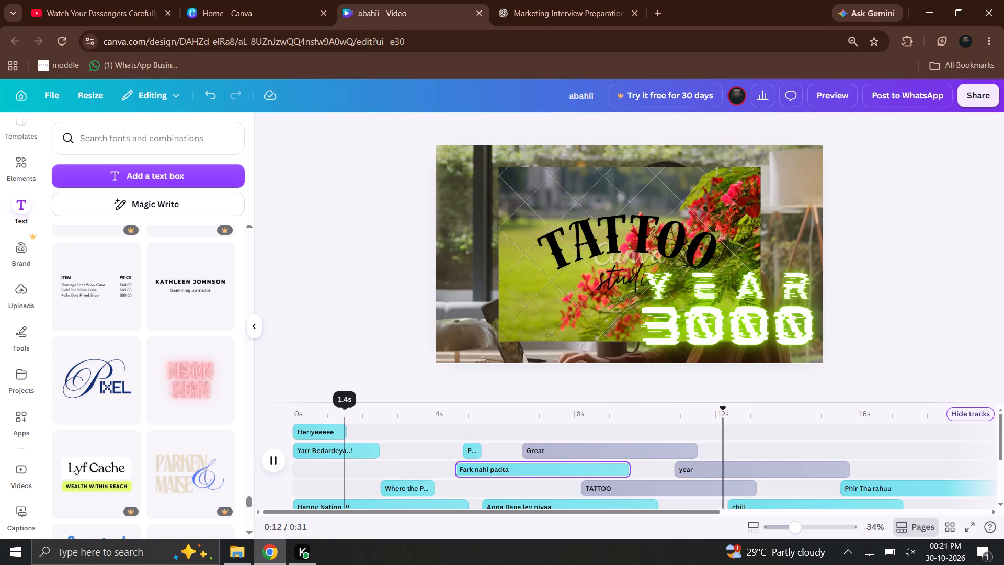
{"action": "left_click", "coordinate": [270, 466]}
{"action": "left_click_drag", "start_coordinate": [308, 419], "coordinate": [294, 420]}
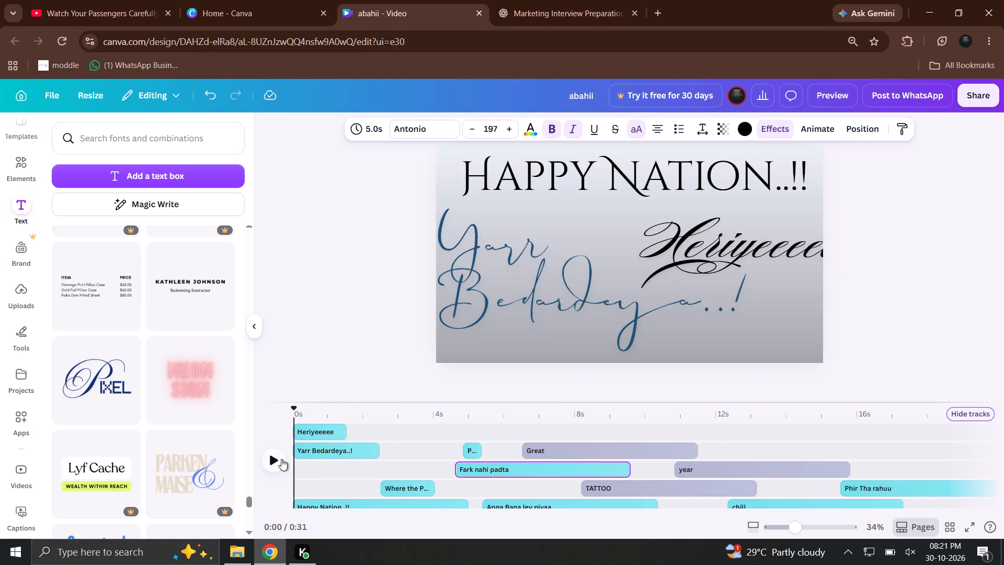
{"action": "left_click", "coordinate": [281, 463]}
{"action": "left_click", "coordinate": [280, 464]}
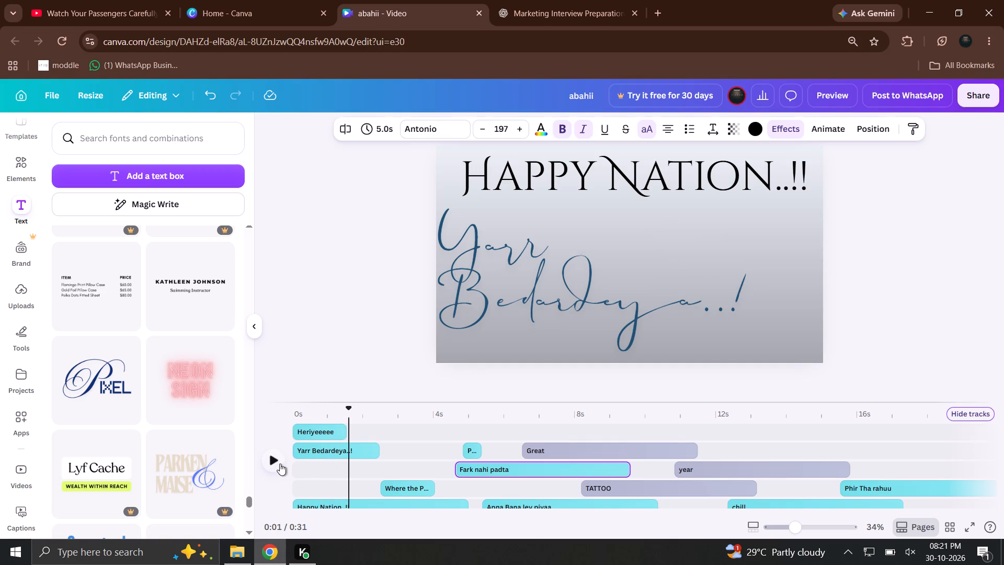
{"action": "left_click", "coordinate": [280, 464]}
{"action": "left_click", "coordinate": [280, 464]}
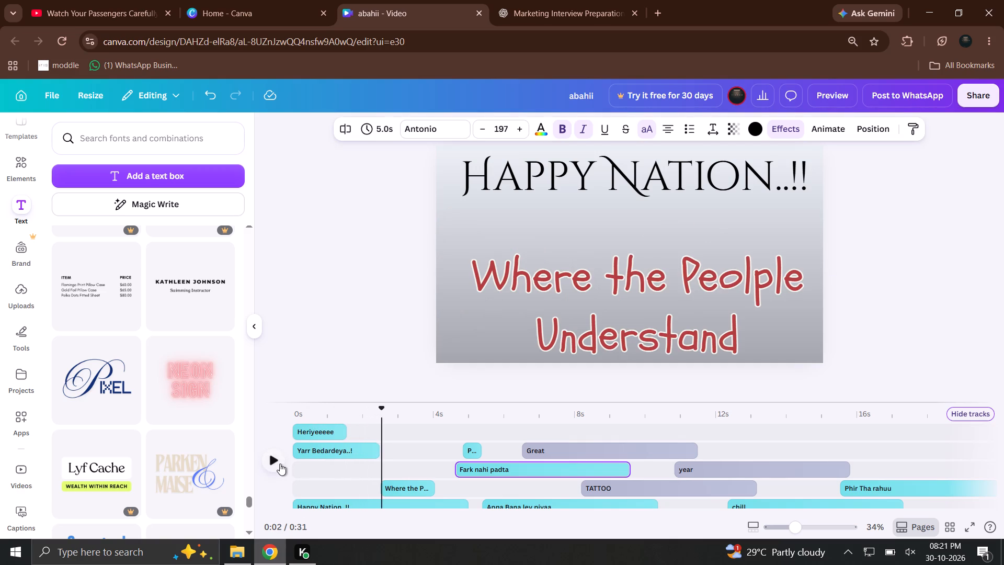
{"action": "left_click", "coordinate": [280, 464]}
{"action": "left_click", "coordinate": [278, 465]}
Add the glowing "NEON SIGN" text style to the timeline at about 2 s, on the track with "Heriyeeeee".
{"action": "left_click_drag", "start_coordinate": [203, 415], "coordinate": [420, 443]}
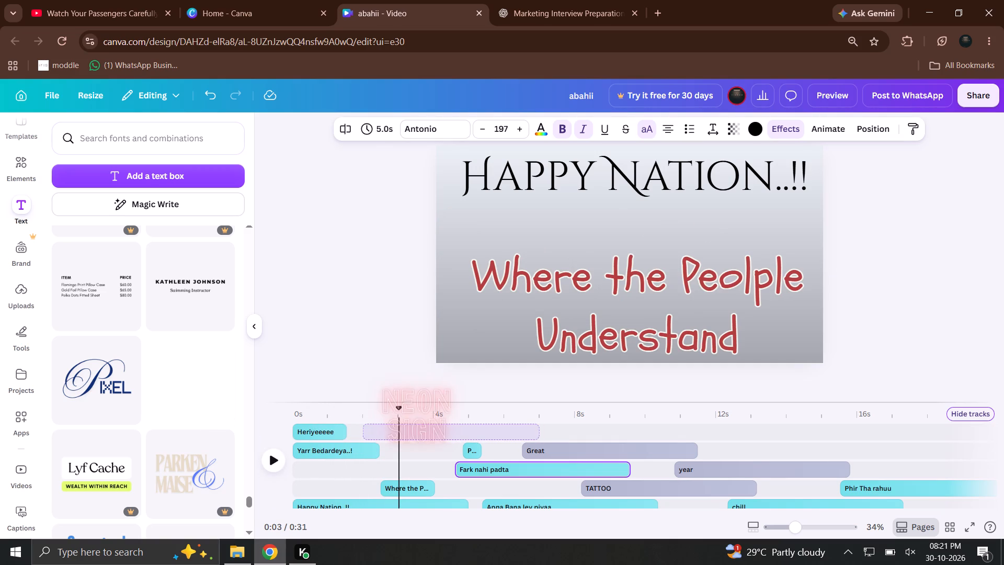
{"action": "left_click_drag", "start_coordinate": [420, 443], "coordinate": [421, 435]}
Move the "NEON SIGN" text below "Happy Nation..!!", against the frame's bottom and right edges, in the scene around 4.5 s.
{"action": "left_click_drag", "start_coordinate": [376, 417], "coordinate": [453, 408]}
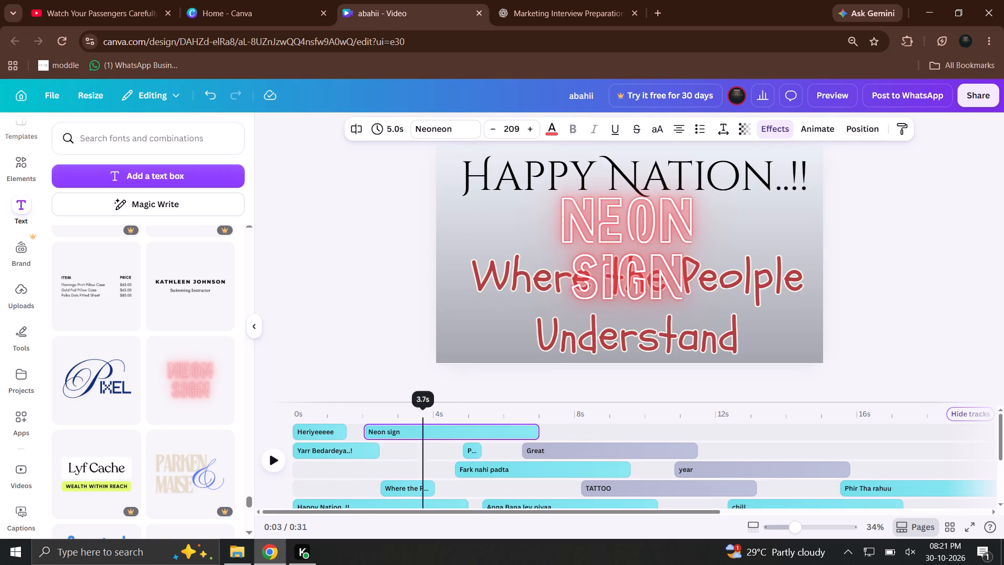
{"action": "left_click_drag", "start_coordinate": [453, 408], "coordinate": [453, 406]}
{"action": "left_click", "coordinate": [649, 247]}
{"action": "left_click", "coordinate": [644, 246]}
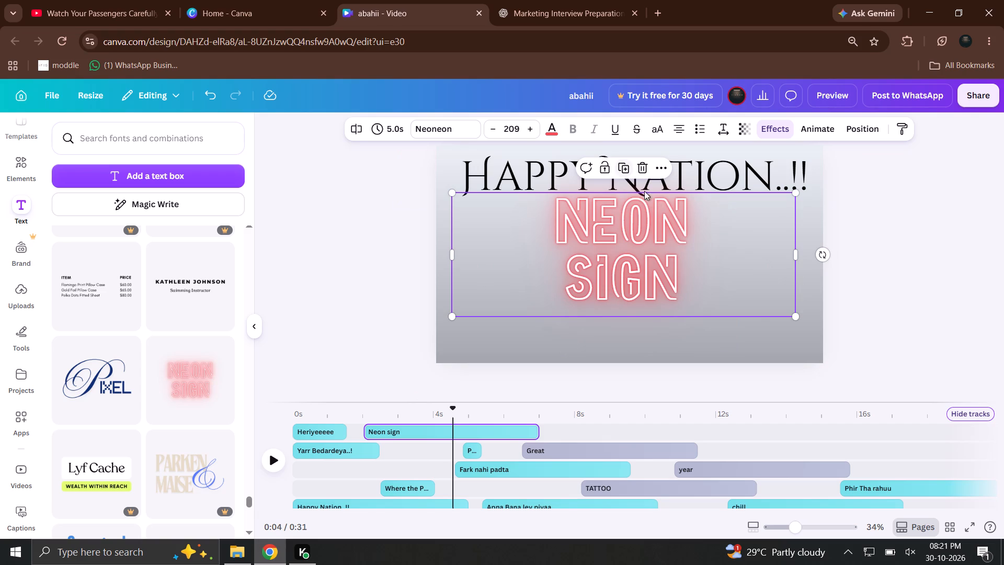
{"action": "left_click_drag", "start_coordinate": [676, 235], "coordinate": [718, 279]}
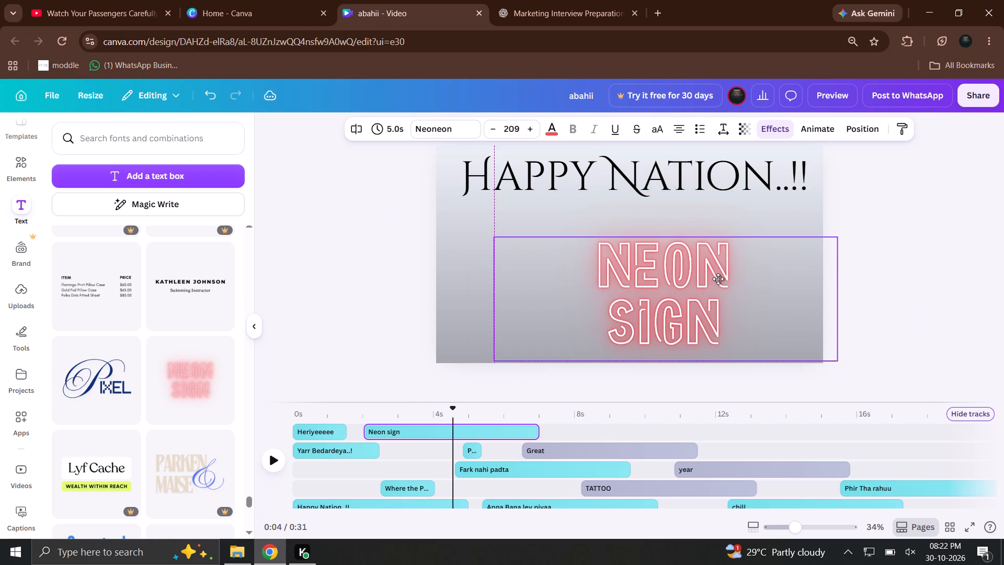
{"action": "left_click_drag", "start_coordinate": [718, 279], "coordinate": [704, 282]}
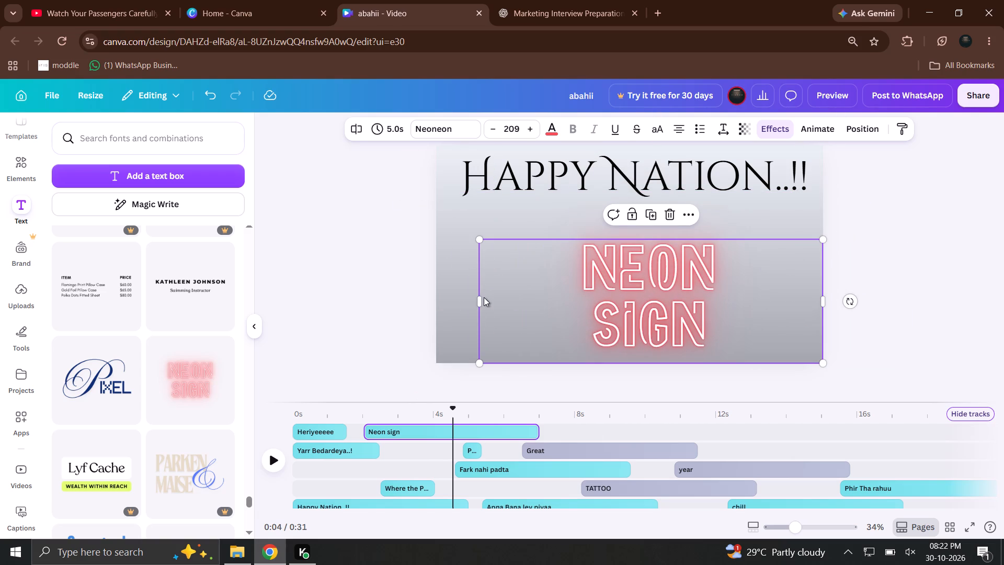
Widen the "NEON SIGN" text box out to the frame's left edge so it spans the full frame width.
{"action": "left_click", "coordinate": [480, 298]}
{"action": "left_click_drag", "start_coordinate": [475, 303], "coordinate": [440, 313]}
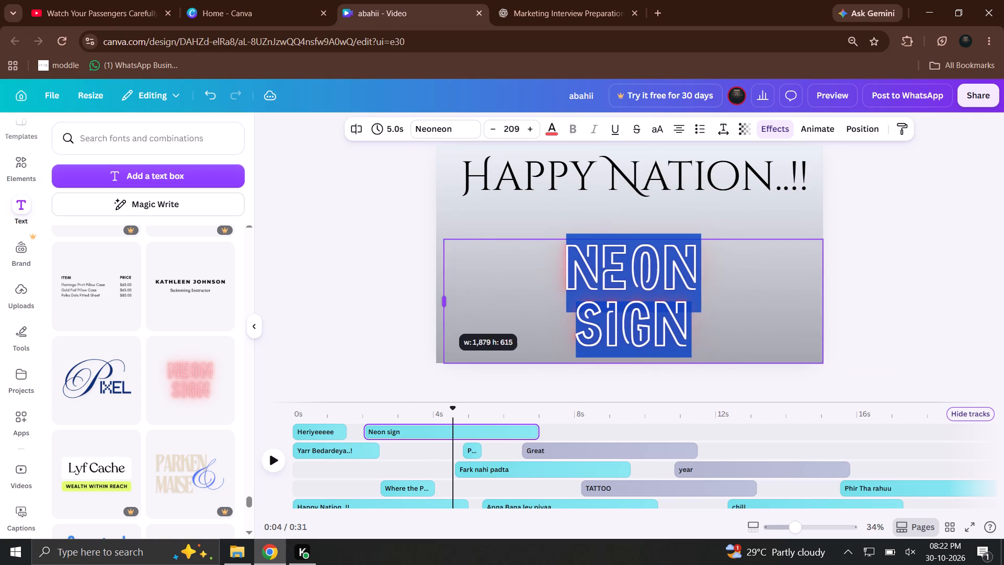
{"action": "left_click_drag", "start_coordinate": [440, 313], "coordinate": [432, 317]}
{"action": "left_click", "coordinate": [380, 317]}
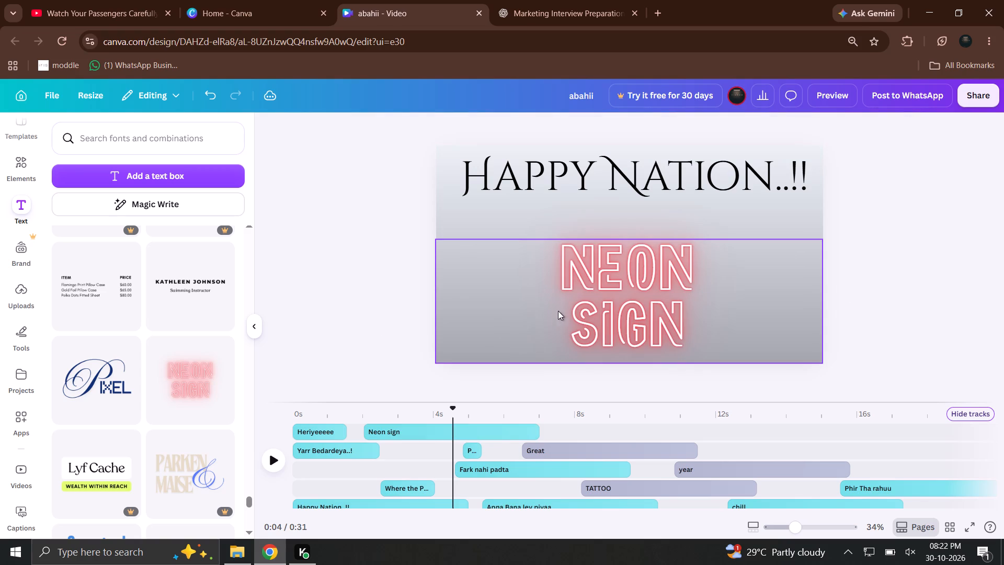
Delete the word "SIGN" from the neon text, leaving only "NEON".
{"action": "triple_click", "coordinate": [576, 308]}
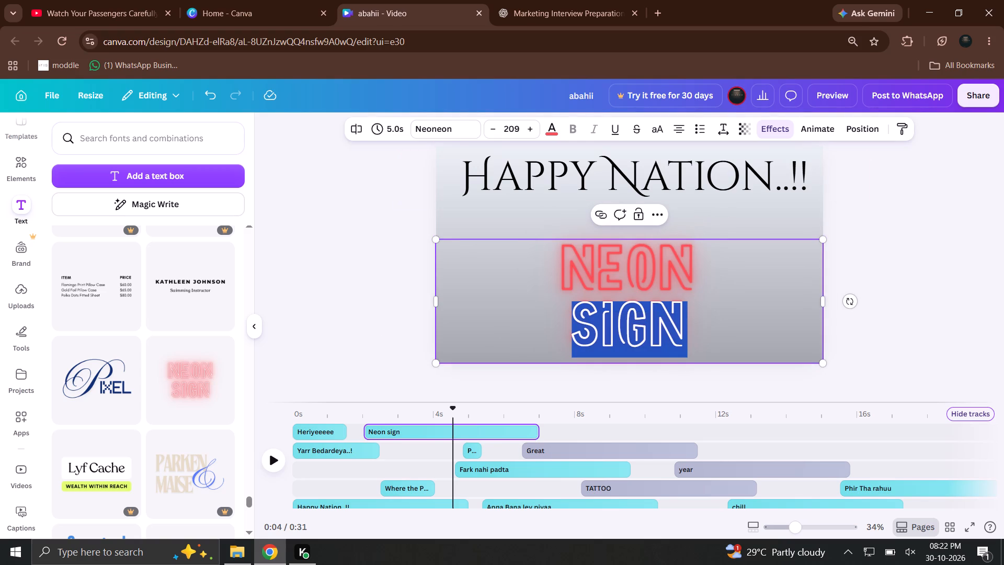
{"action": "key", "text": "BackSpace"}
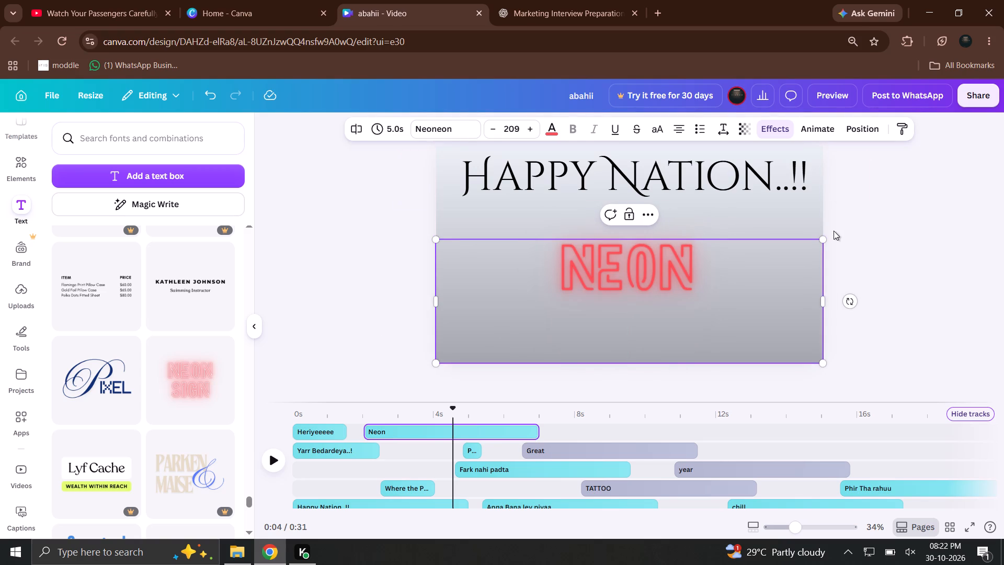
Remove the empty second line from the "NEON" text so its box fits a single line.
{"action": "left_click_drag", "start_coordinate": [927, 277], "coordinate": [941, 280]}
{"action": "left_click", "coordinate": [702, 255]}
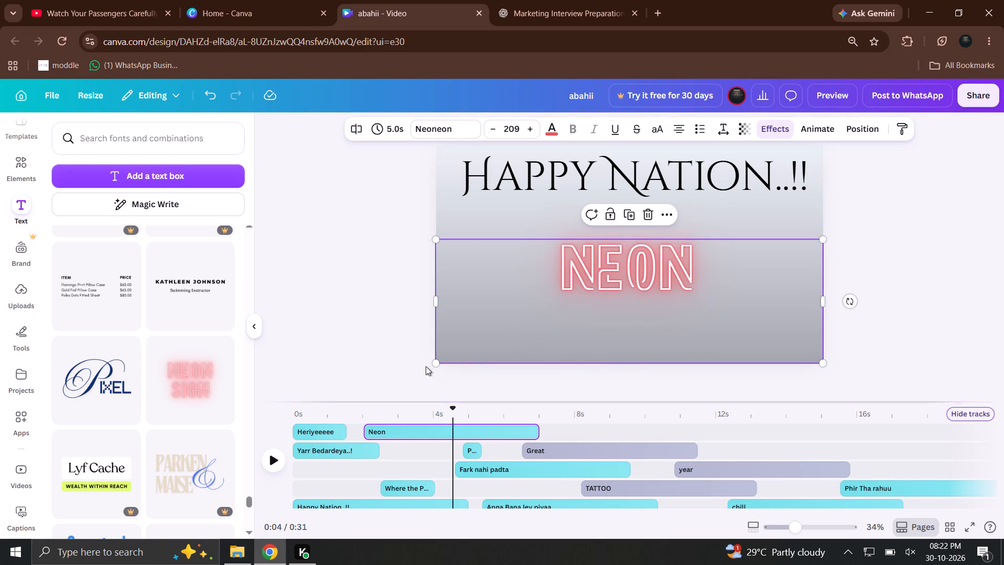
{"action": "left_click_drag", "start_coordinate": [720, 312], "coordinate": [732, 311]}
{"action": "double_click", "coordinate": [669, 308]}
{"action": "triple_click", "coordinate": [663, 333]}
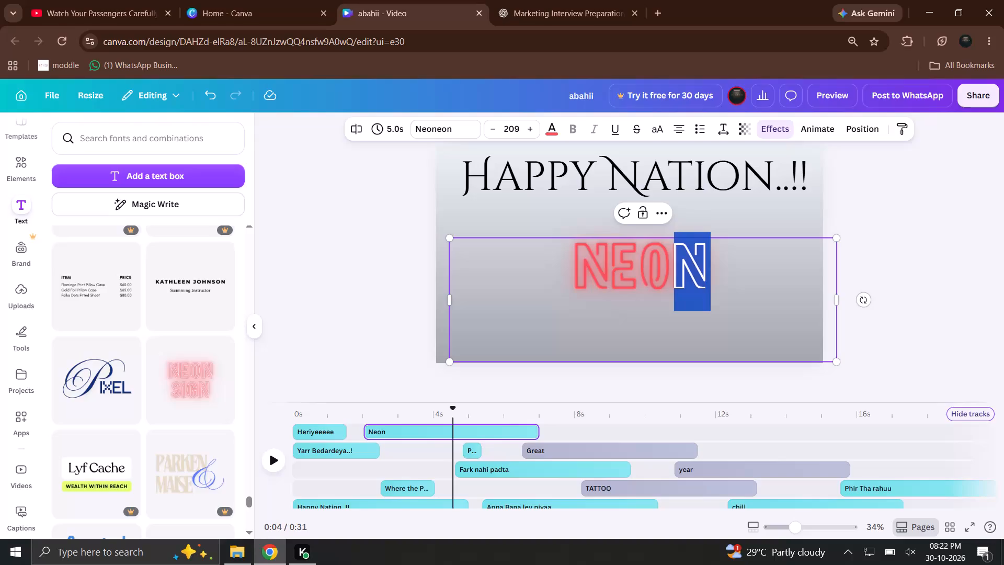
{"action": "left_click", "coordinate": [663, 335]}
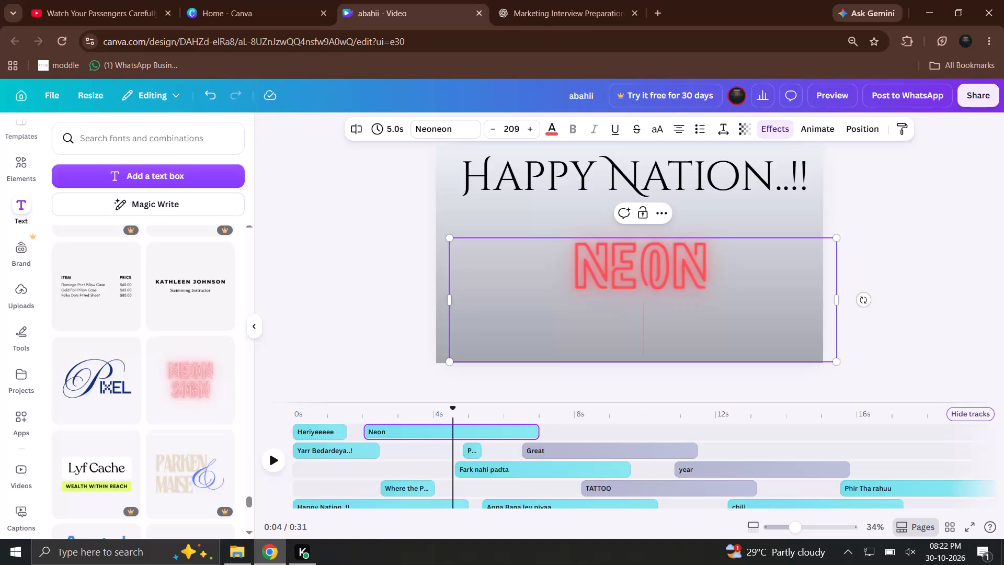
{"action": "key", "text": "BackSpace"}
{"action": "left_click", "coordinate": [911, 311]}
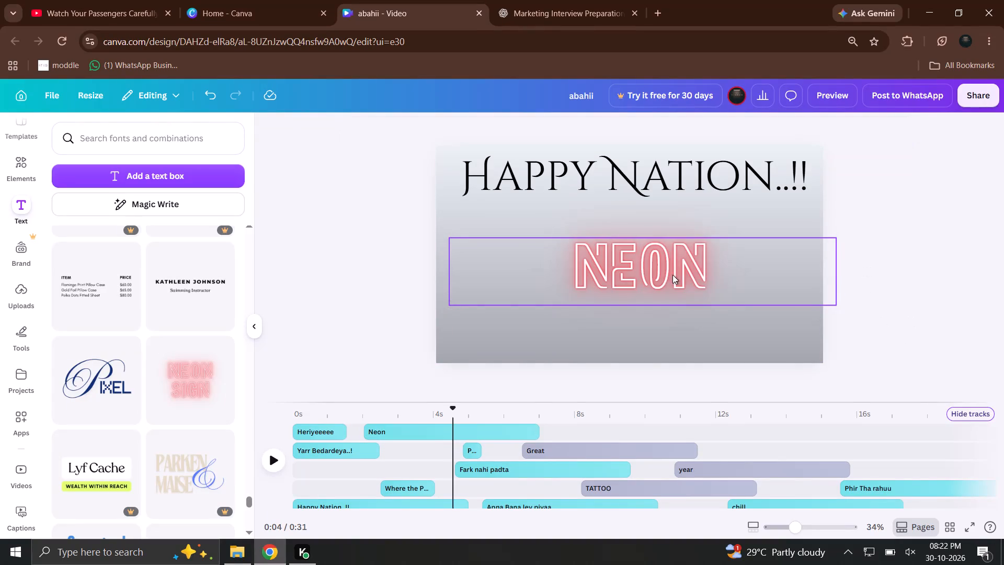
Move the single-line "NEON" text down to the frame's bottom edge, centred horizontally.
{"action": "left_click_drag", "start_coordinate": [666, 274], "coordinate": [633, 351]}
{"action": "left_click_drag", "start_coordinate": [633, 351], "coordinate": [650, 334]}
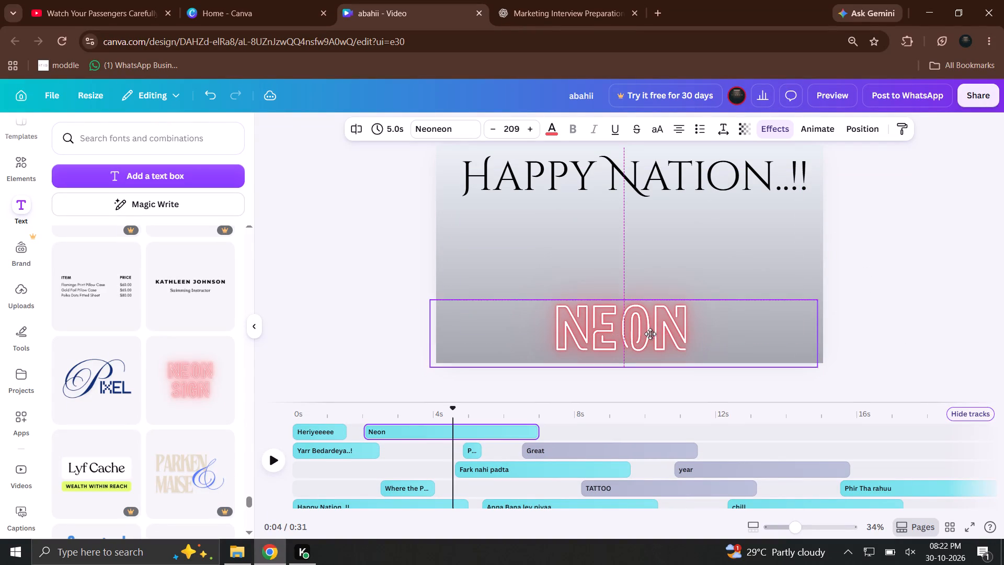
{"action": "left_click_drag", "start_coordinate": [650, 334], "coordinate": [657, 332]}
Play to the scene around 11 s, shift the "TATTOO studio" text toward the frame's left edge and delete its script word "studio".
{"action": "left_click", "coordinate": [277, 465]}
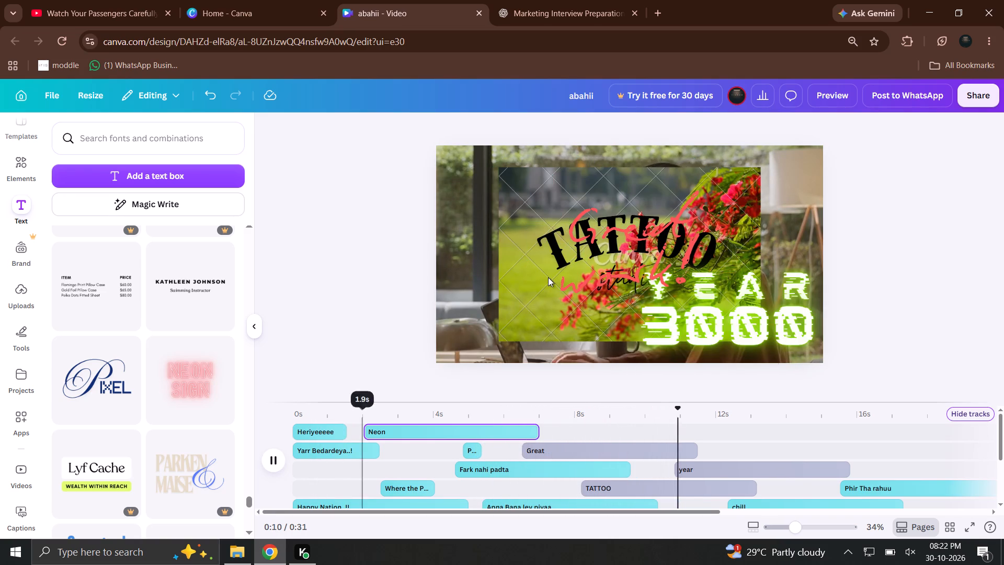
{"action": "left_click", "coordinate": [626, 227]}
{"action": "left_click_drag", "start_coordinate": [613, 236], "coordinate": [515, 213]}
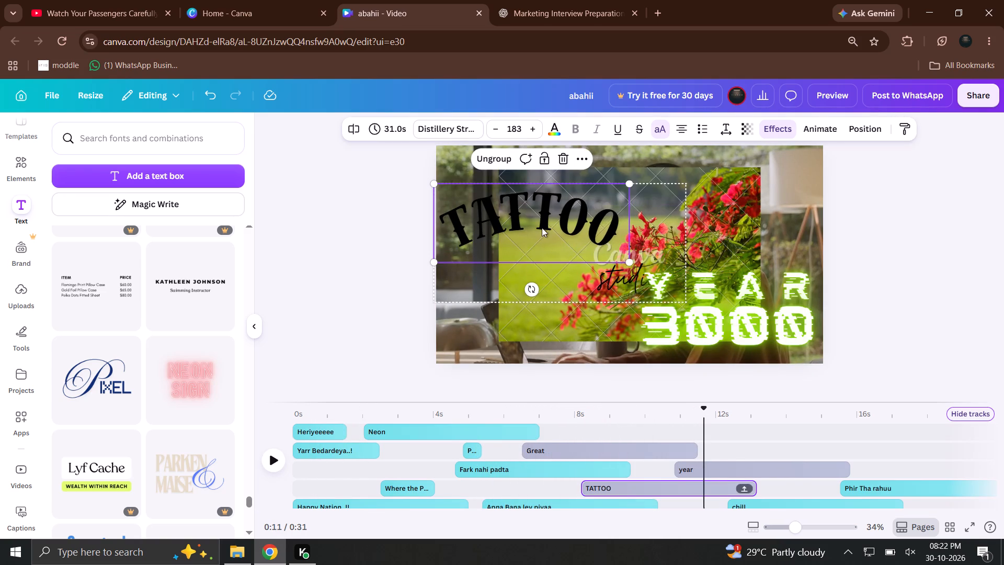
{"action": "left_click", "coordinate": [630, 281]}
{"action": "left_click", "coordinate": [656, 234]}
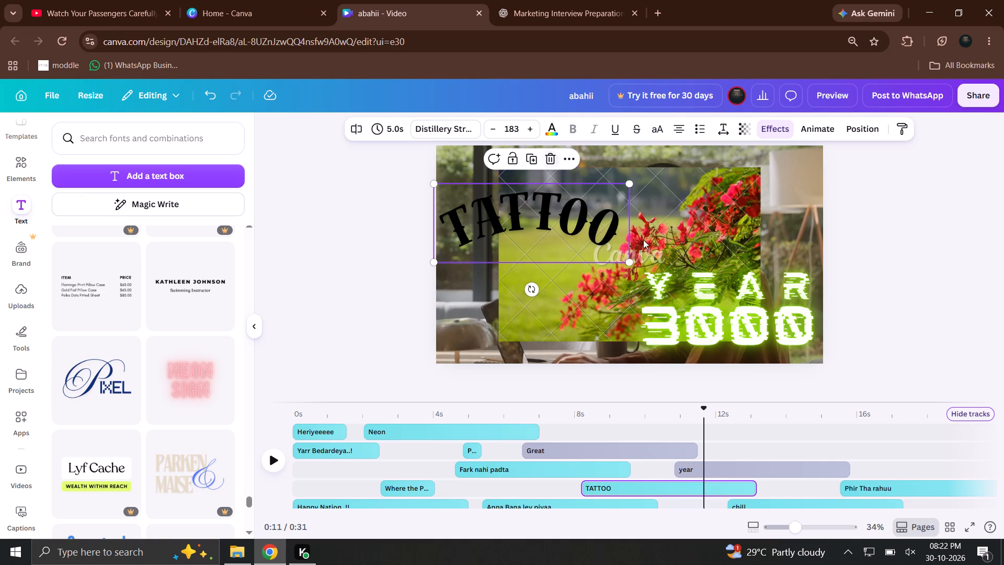
Move "TATTOO" to the top-left corner of the flower picture and enlarge it to size 245, spanning the picture's width.
{"action": "left_click_drag", "start_coordinate": [565, 244], "coordinate": [630, 232]}
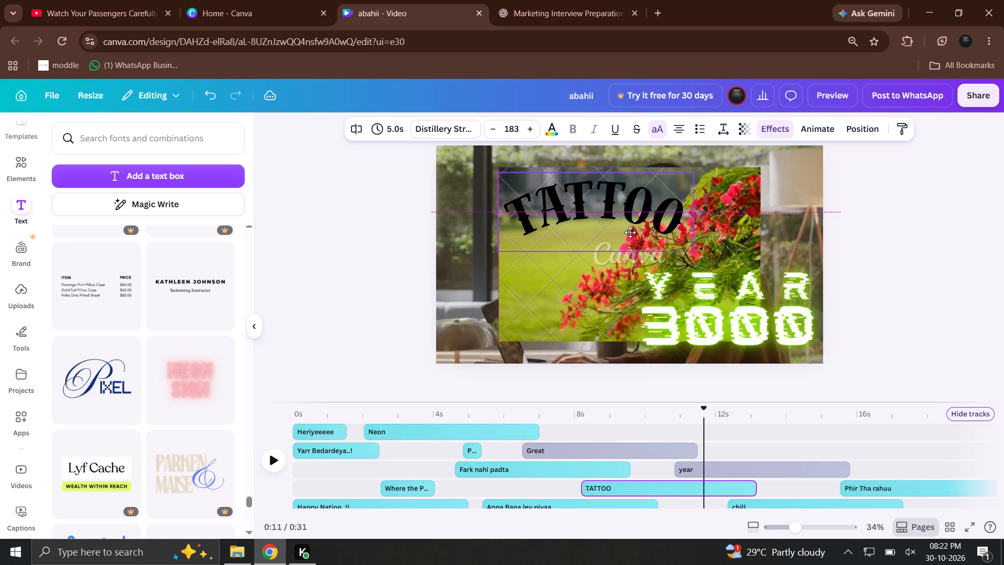
{"action": "left_click_drag", "start_coordinate": [630, 232], "coordinate": [630, 230]}
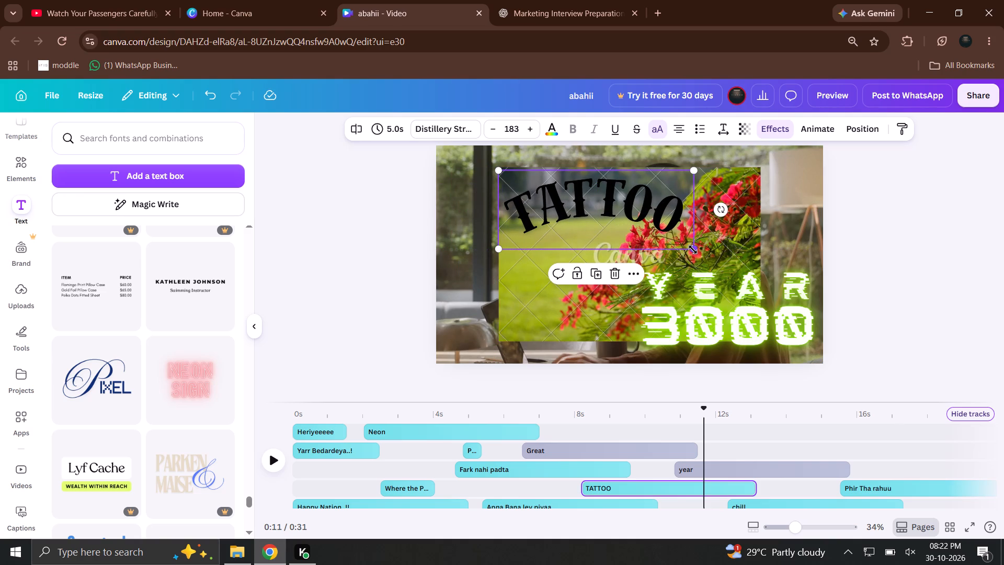
{"action": "left_click_drag", "start_coordinate": [693, 250], "coordinate": [757, 281]}
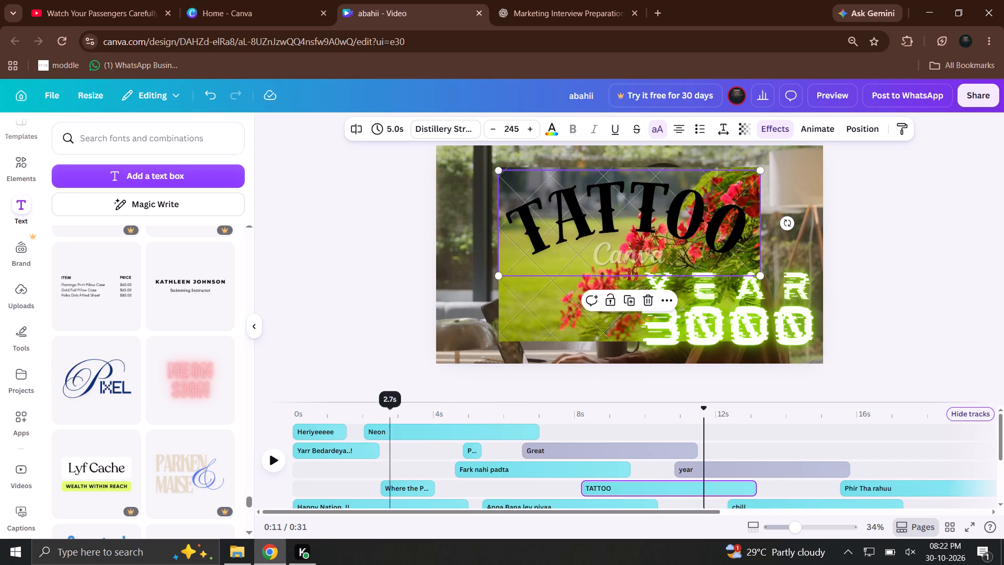
In the scene around 1.3 s, narrow the "Heriyeeeee" text box to about 991 wide and move it up and left, fully inside the frame.
{"action": "left_click", "coordinate": [299, 415]}
{"action": "left_click", "coordinate": [280, 469]}
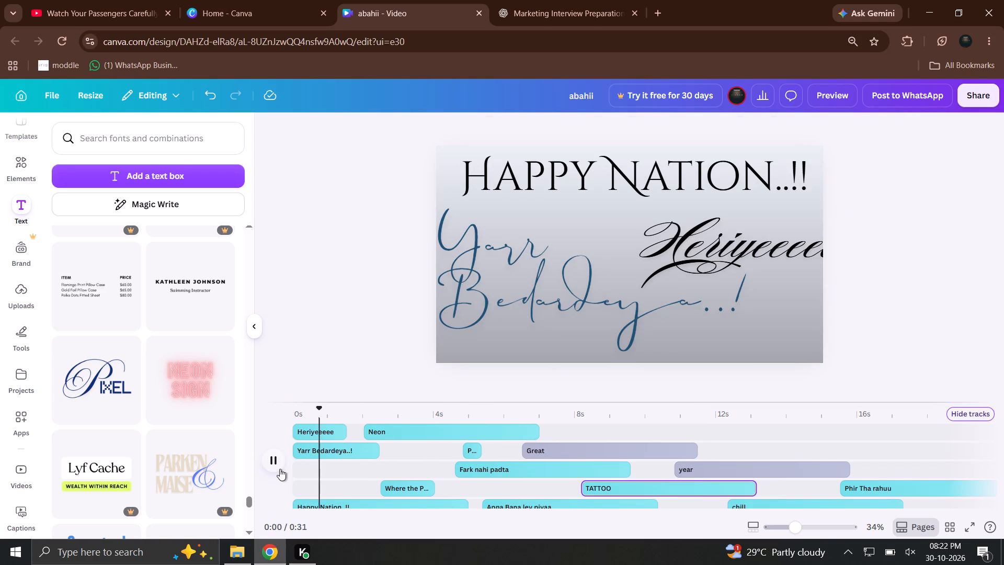
{"action": "left_click", "coordinate": [280, 469]}
{"action": "left_click", "coordinate": [722, 292]}
{"action": "left_click_drag", "start_coordinate": [750, 239], "coordinate": [747, 229]}
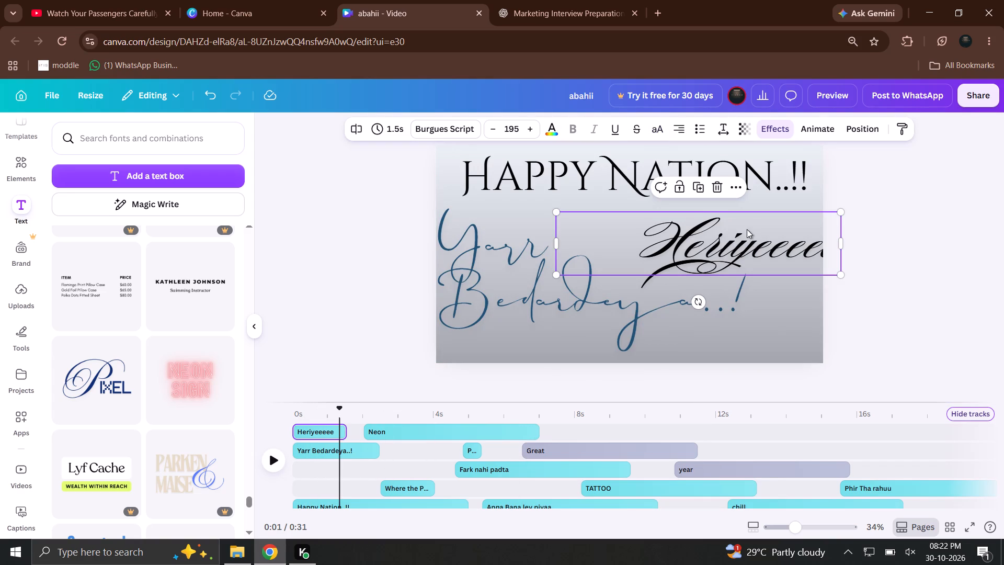
{"action": "left_click_drag", "start_coordinate": [747, 229], "coordinate": [747, 228]}
{"action": "left_click_drag", "start_coordinate": [552, 235], "coordinate": [637, 234]}
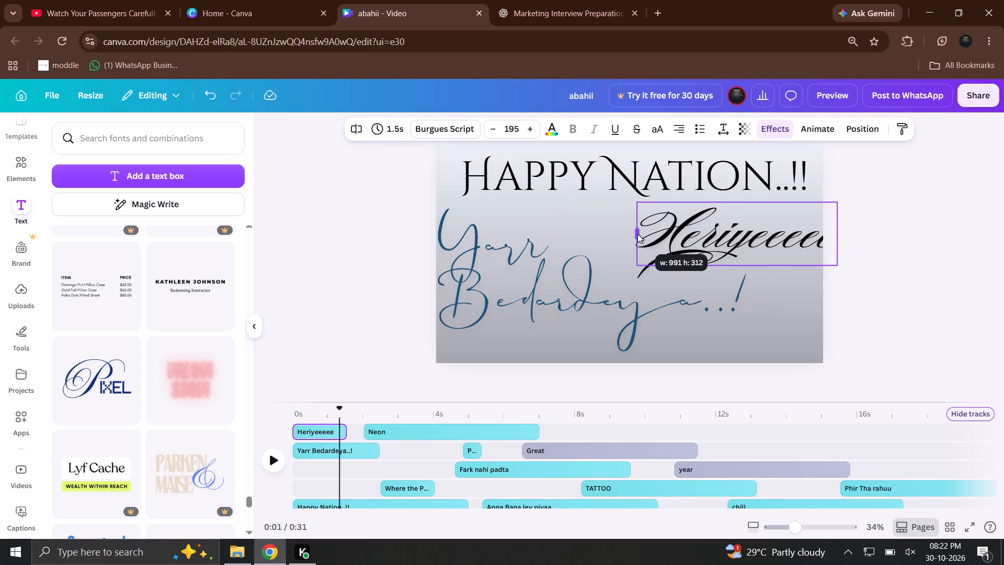
{"action": "left_click_drag", "start_coordinate": [741, 230], "coordinate": [706, 229]}
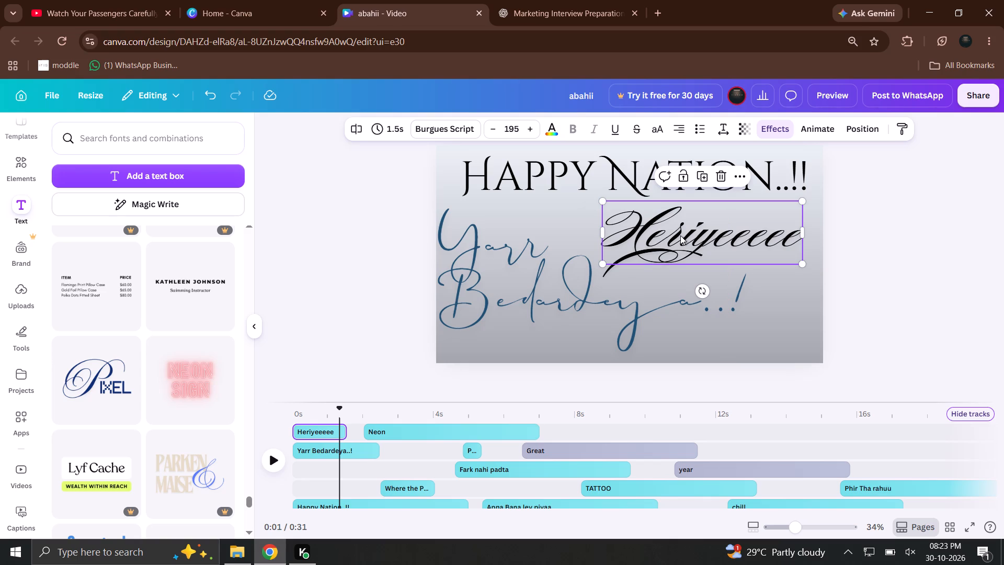
{"action": "left_click", "coordinate": [659, 221]}
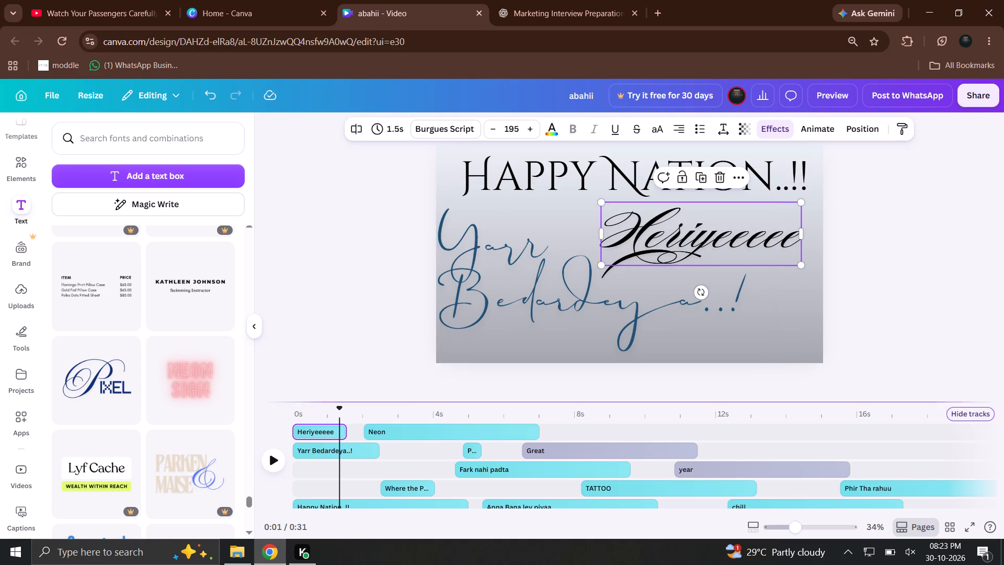
In the scene around 3 s, move "NEON" up between "Happy Nation..!!" and "Where the Peolple Understand".
{"action": "left_click", "coordinate": [261, 456]}
{"action": "left_click", "coordinate": [262, 457]}
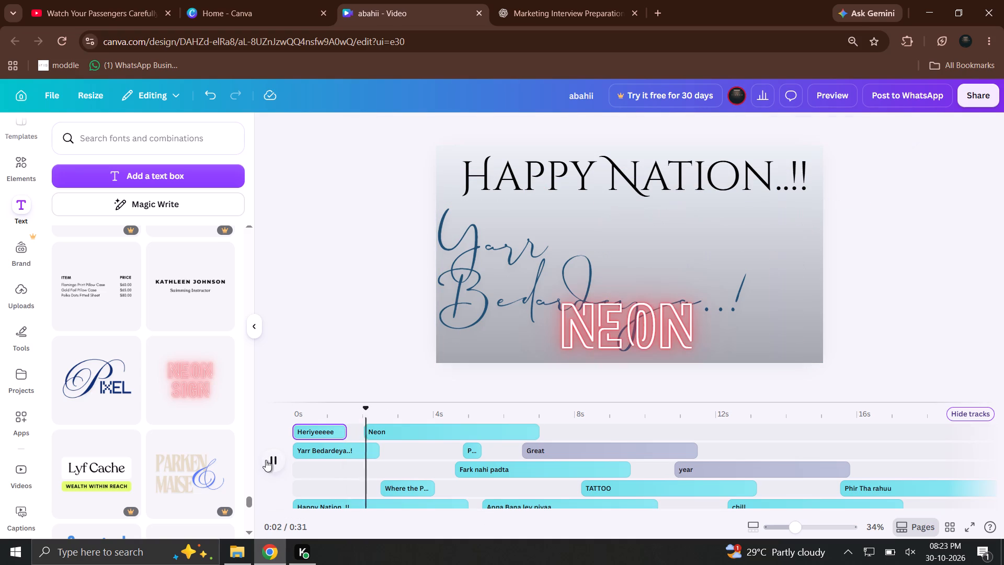
{"action": "left_click", "coordinate": [266, 460]}
{"action": "left_click", "coordinate": [633, 328]}
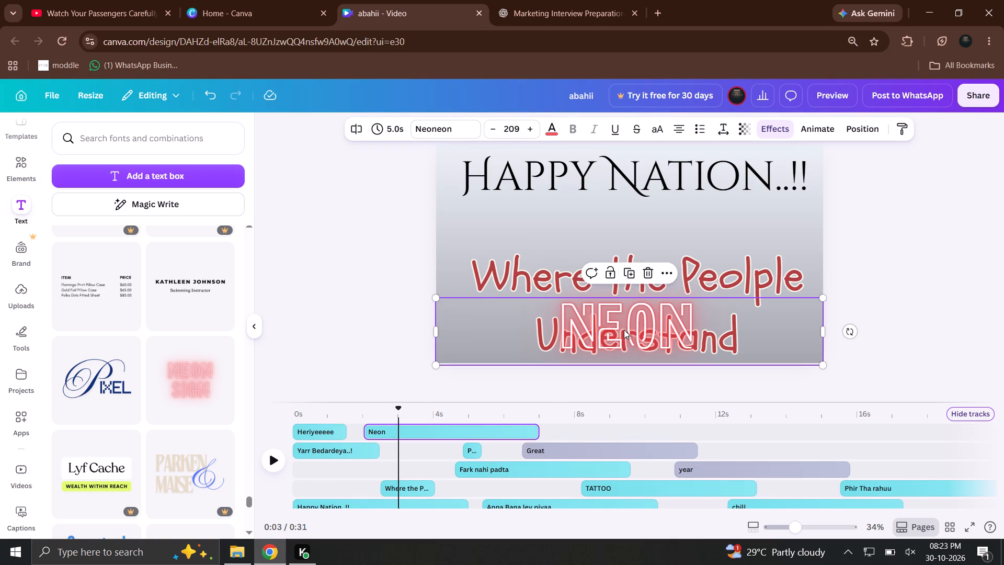
{"action": "left_click_drag", "start_coordinate": [624, 330], "coordinate": [627, 227]}
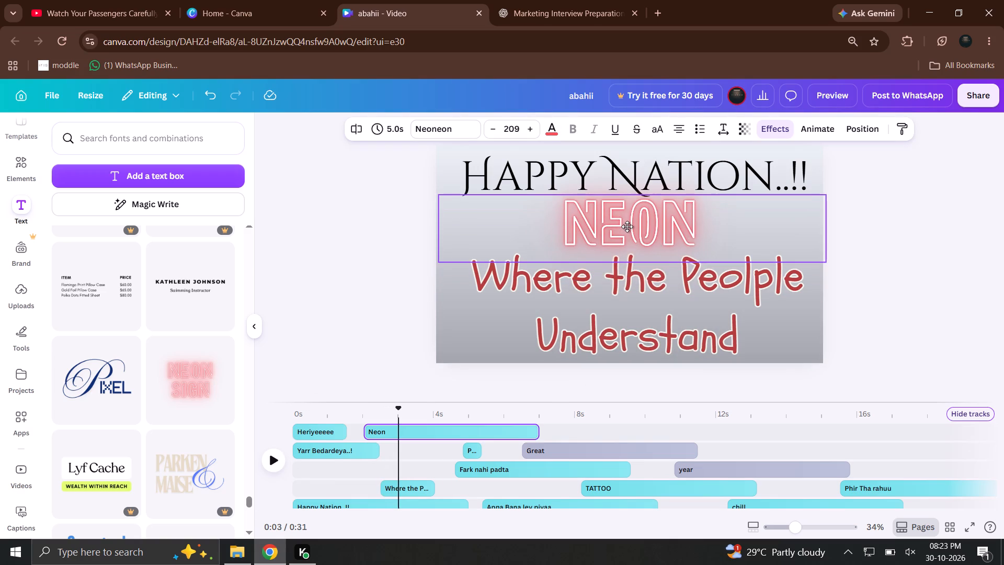
{"action": "left_click_drag", "start_coordinate": [627, 227], "coordinate": [628, 227]}
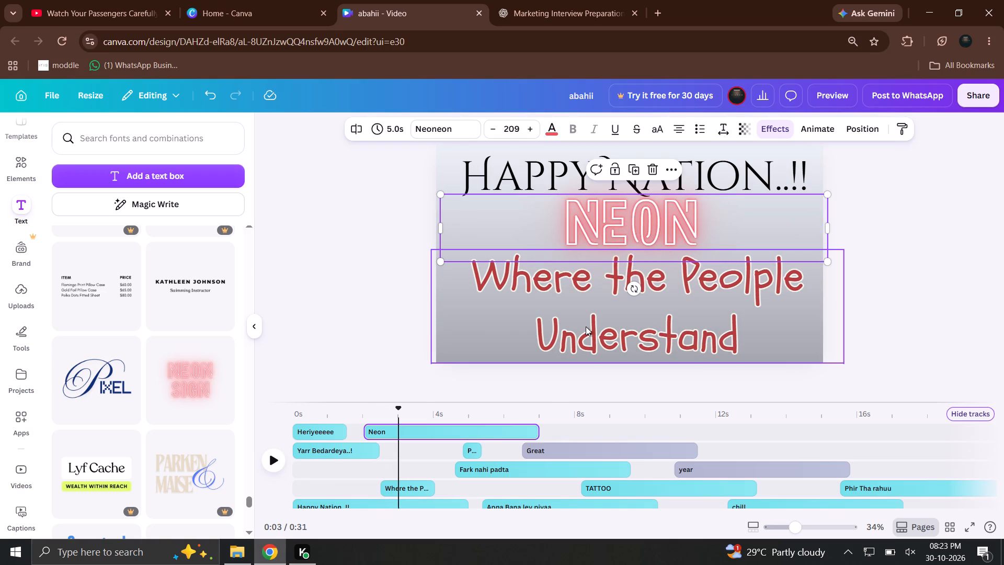
{"action": "left_click", "coordinate": [404, 322]}
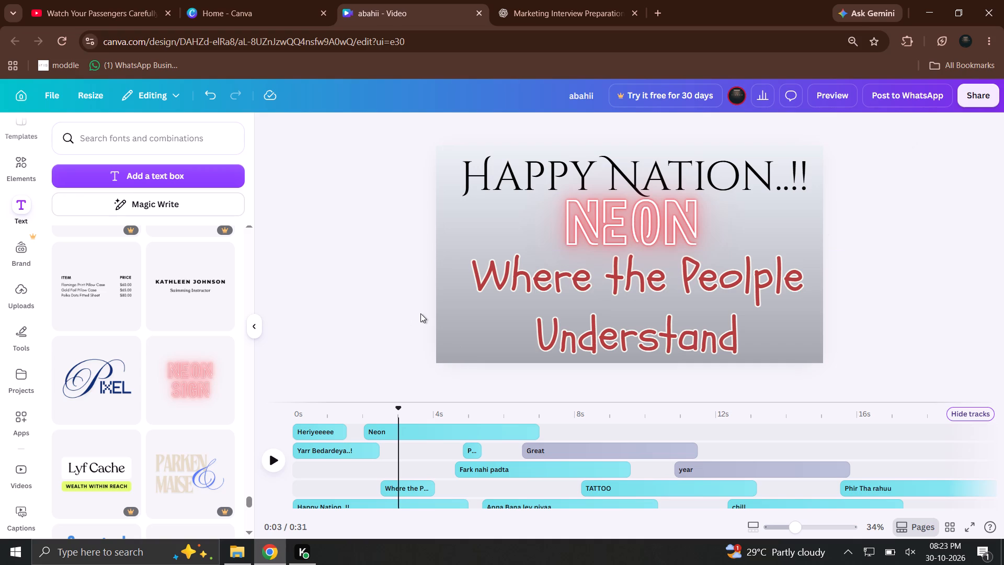
Replace the neon text's wording with "Vikram".
{"action": "left_click", "coordinate": [681, 222]}
{"action": "double_click", "coordinate": [680, 225]}
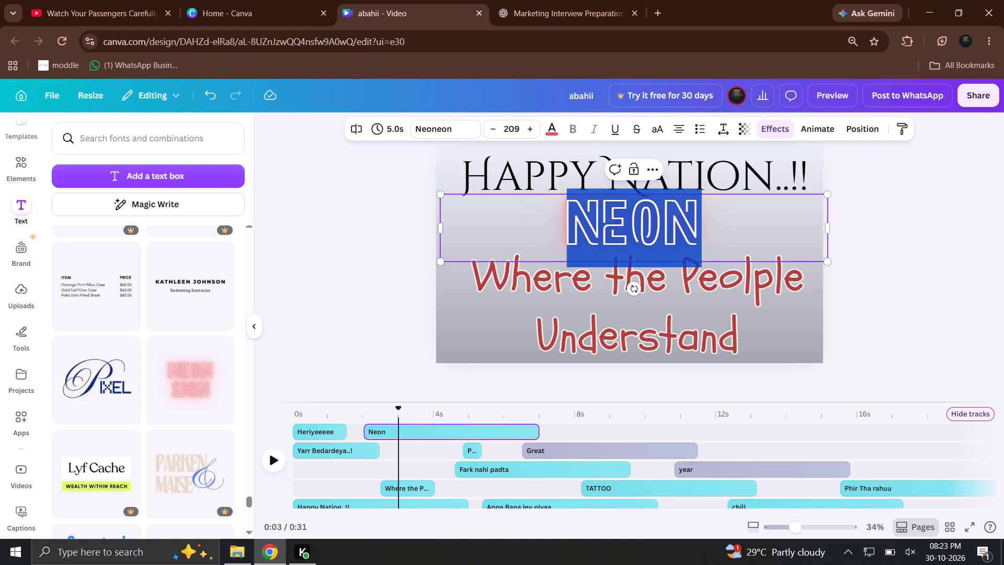
{"action": "type", "text": "Vikram"}
{"action": "left_click_drag", "start_coordinate": [819, 260], "coordinate": [811, 268]}
{"action": "left_click", "coordinate": [825, 281]}
{"action": "left_click", "coordinate": [737, 228]}
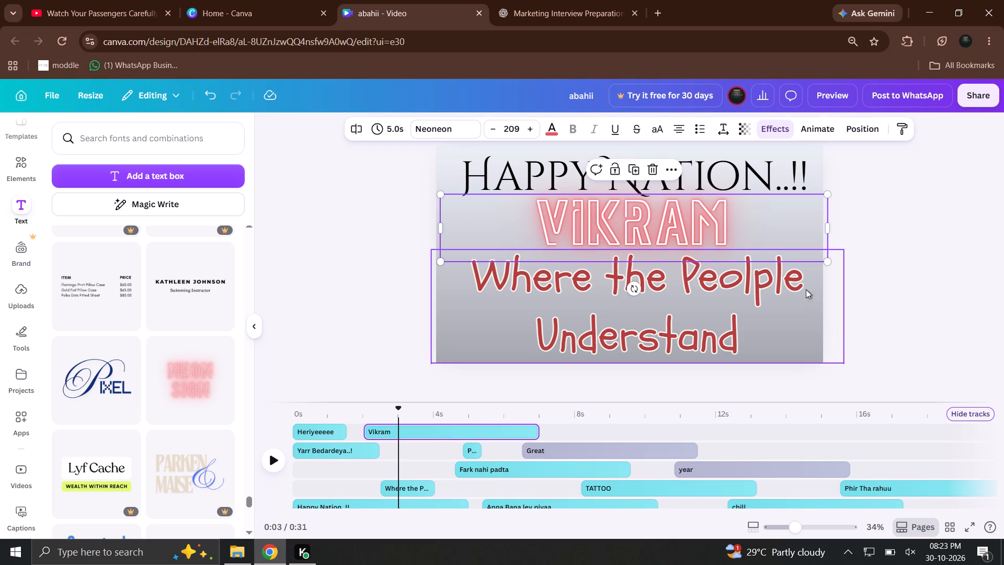
Scale the "Where the Peolple Understand" text down to size 166 and fit its box to the frame's full width below the neon text.
{"action": "left_click", "coordinate": [791, 246]}
{"action": "left_click_drag", "start_coordinate": [786, 299], "coordinate": [779, 297]}
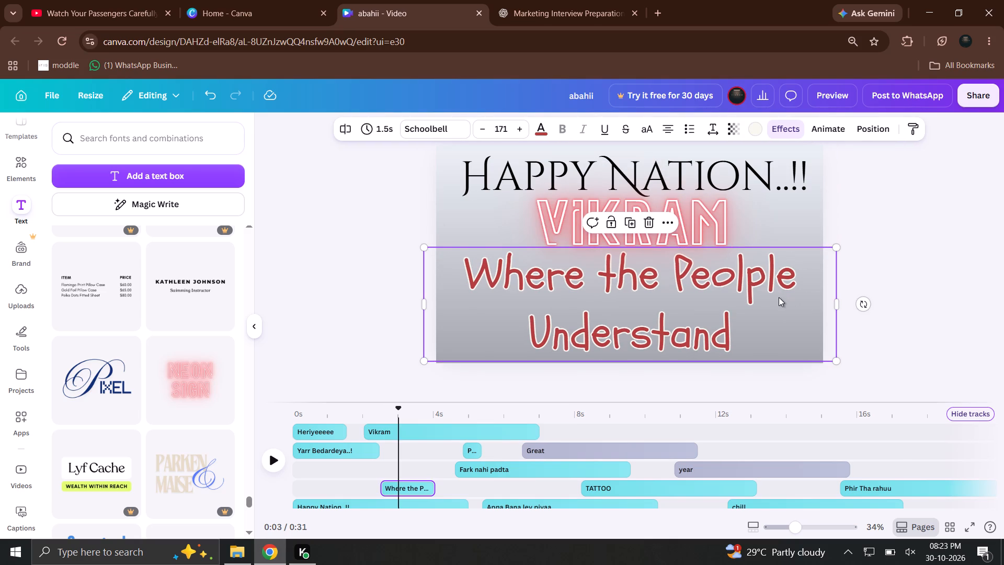
{"action": "left_click", "coordinate": [779, 297]}
{"action": "left_click_drag", "start_coordinate": [820, 301], "coordinate": [815, 298]}
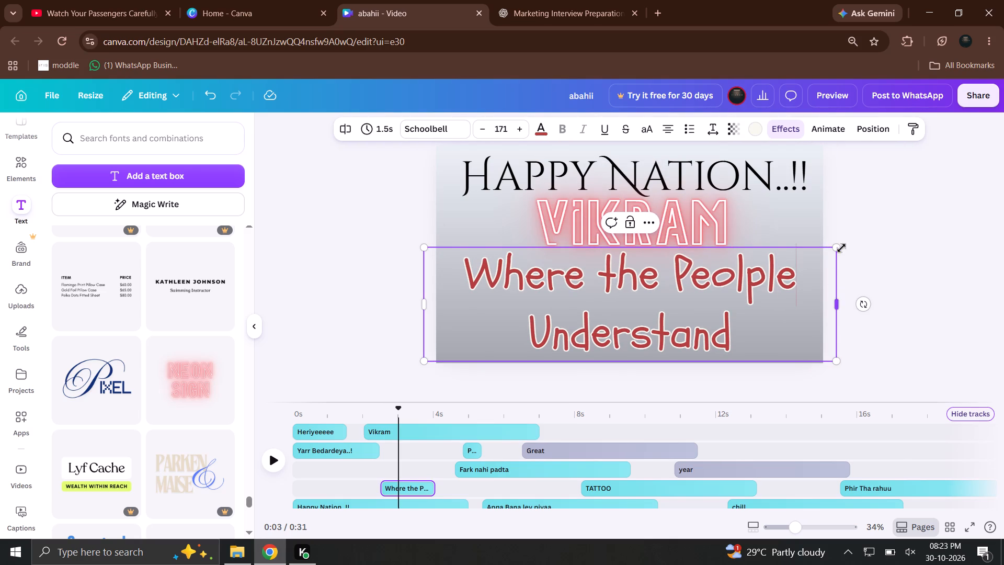
{"action": "left_click_drag", "start_coordinate": [841, 248], "coordinate": [517, 354]}
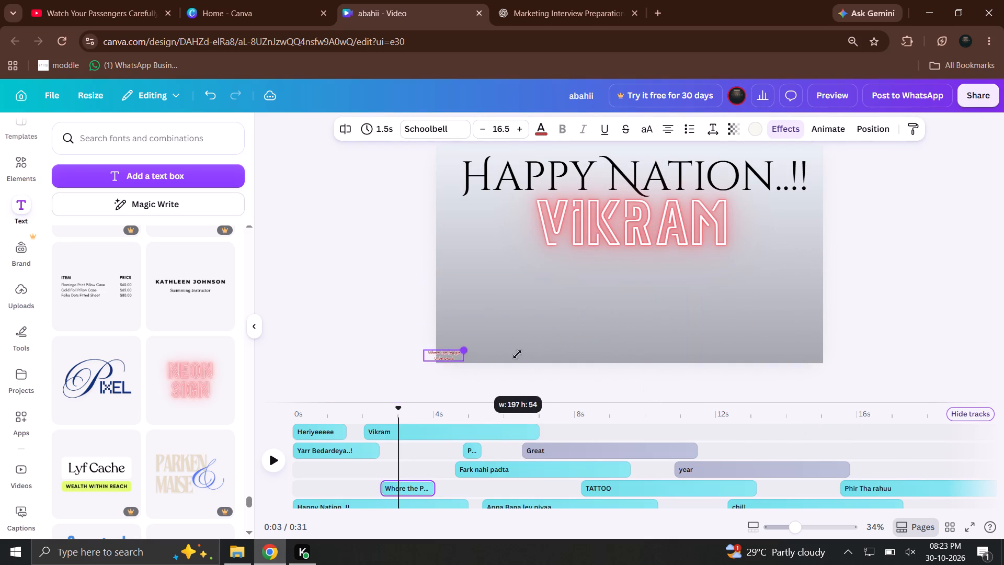
{"action": "left_click_drag", "start_coordinate": [517, 354], "coordinate": [849, 314]}
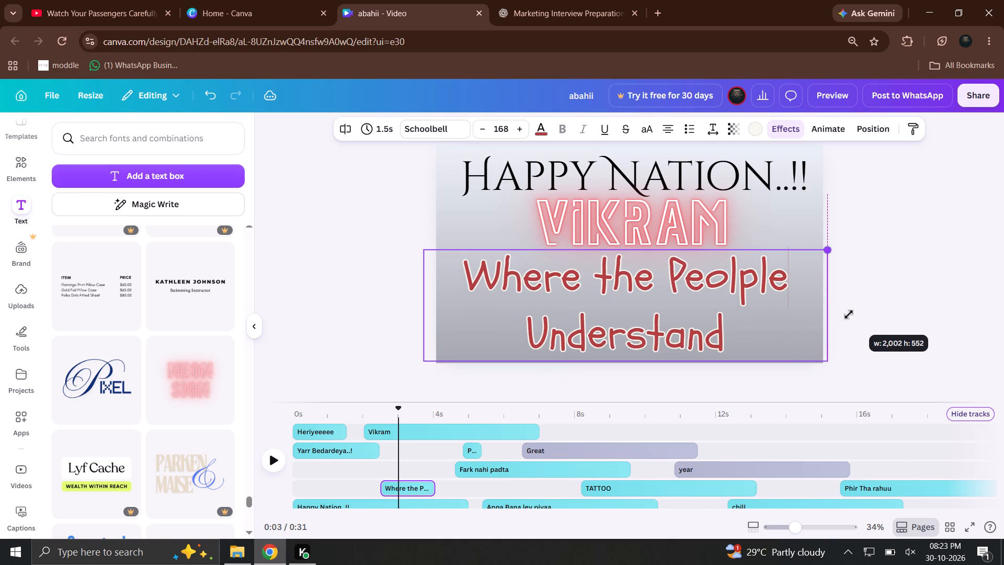
{"action": "left_click_drag", "start_coordinate": [849, 314], "coordinate": [846, 316]}
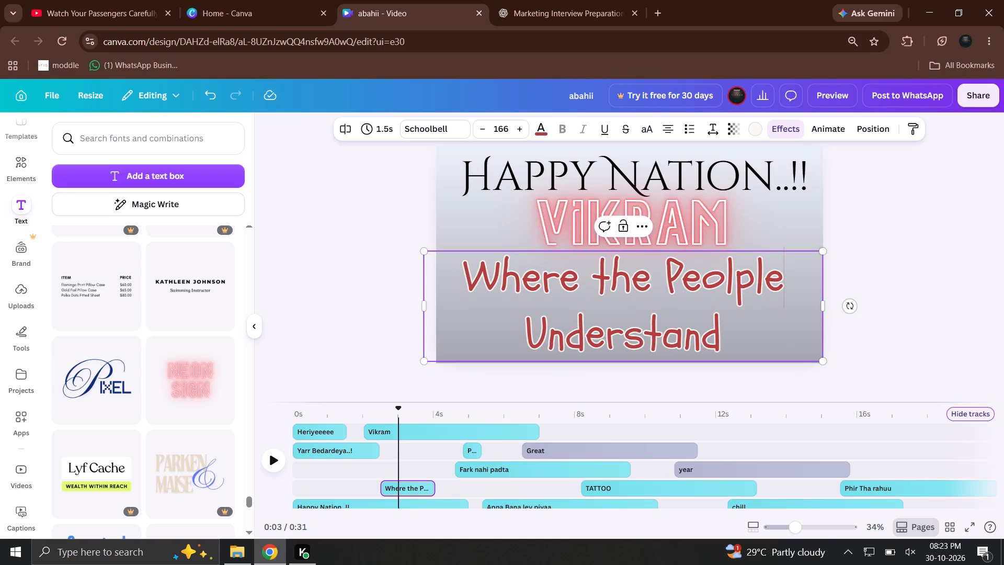
{"action": "left_click_drag", "start_coordinate": [419, 308], "coordinate": [434, 309]}
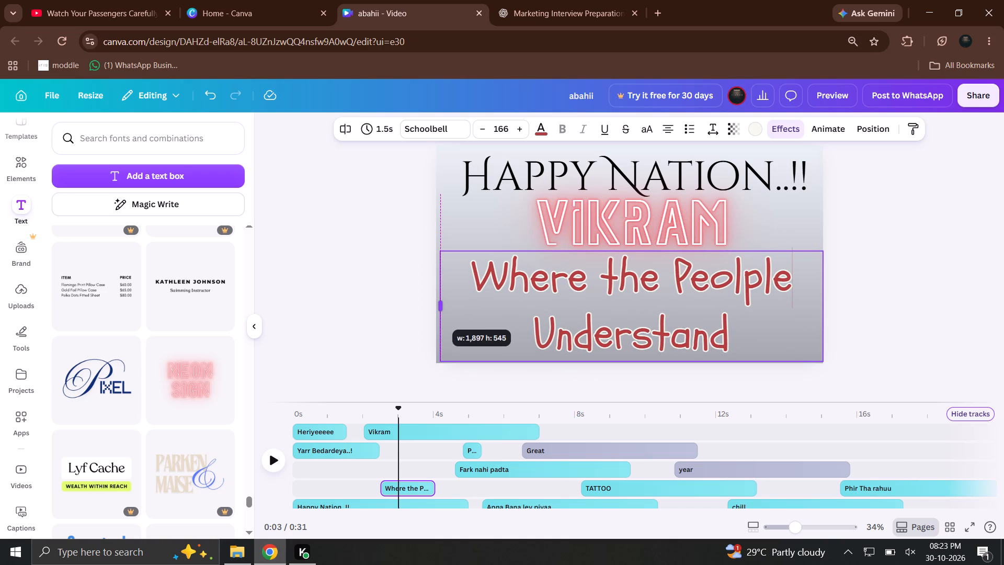
{"action": "left_click_drag", "start_coordinate": [434, 309], "coordinate": [433, 320]}
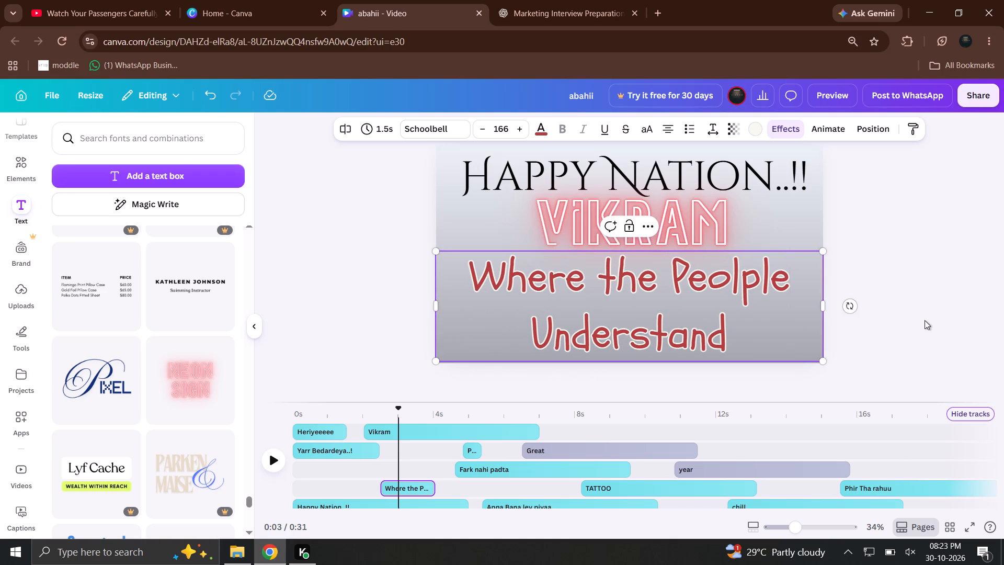
{"action": "left_click", "coordinate": [925, 320]}
Move the "Happy Nation..!!" heading slightly up, closer to the frame's top edge.
{"action": "left_click", "coordinate": [698, 208]}
{"action": "left_click_drag", "start_coordinate": [740, 178], "coordinate": [740, 168]}
{"action": "left_click", "coordinate": [1002, 252]}
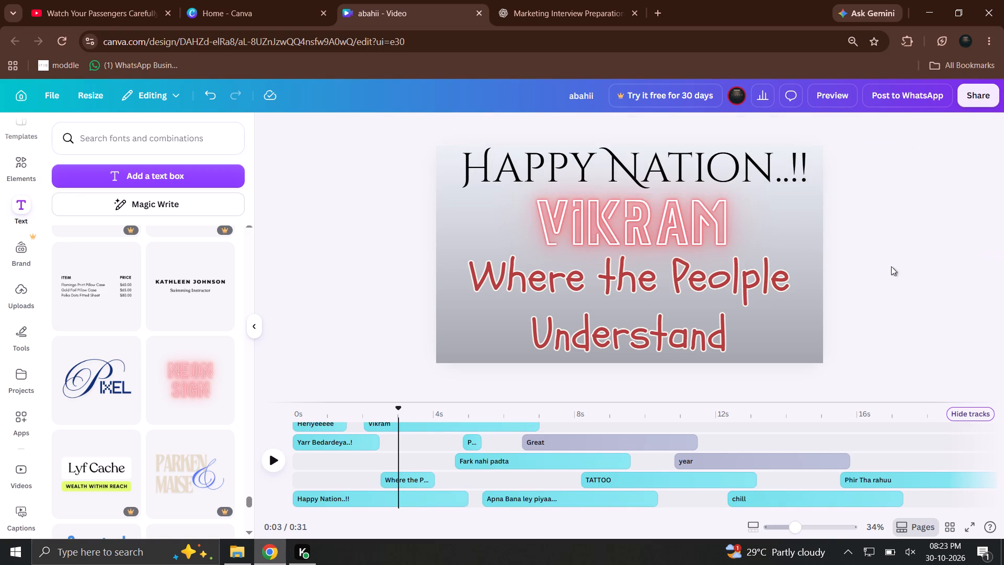
Change the text colour of the neon "Vikram" text to black.
{"action": "left_click", "coordinate": [690, 247]}
{"action": "left_click", "coordinate": [817, 325]}
{"action": "left_click", "coordinate": [685, 200]}
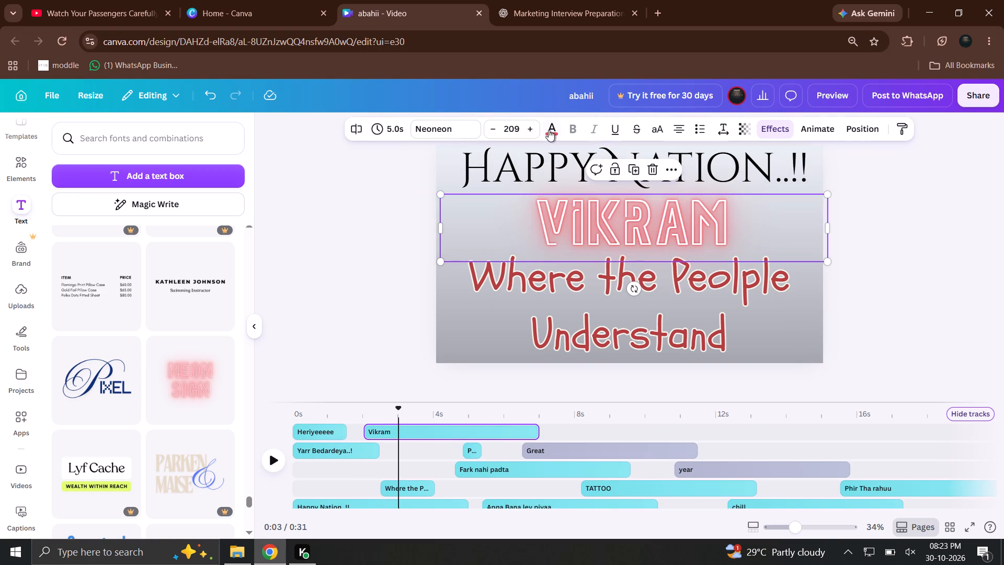
{"action": "left_click", "coordinate": [549, 130]}
{"action": "left_click", "coordinate": [142, 248]}
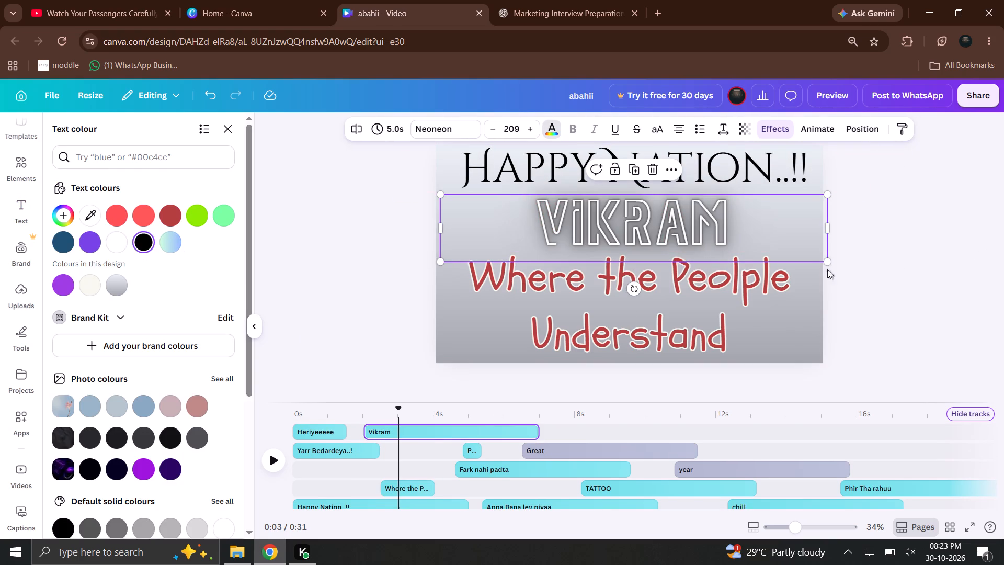
{"action": "left_click", "coordinate": [949, 265]}
{"action": "left_click", "coordinate": [355, 363]}
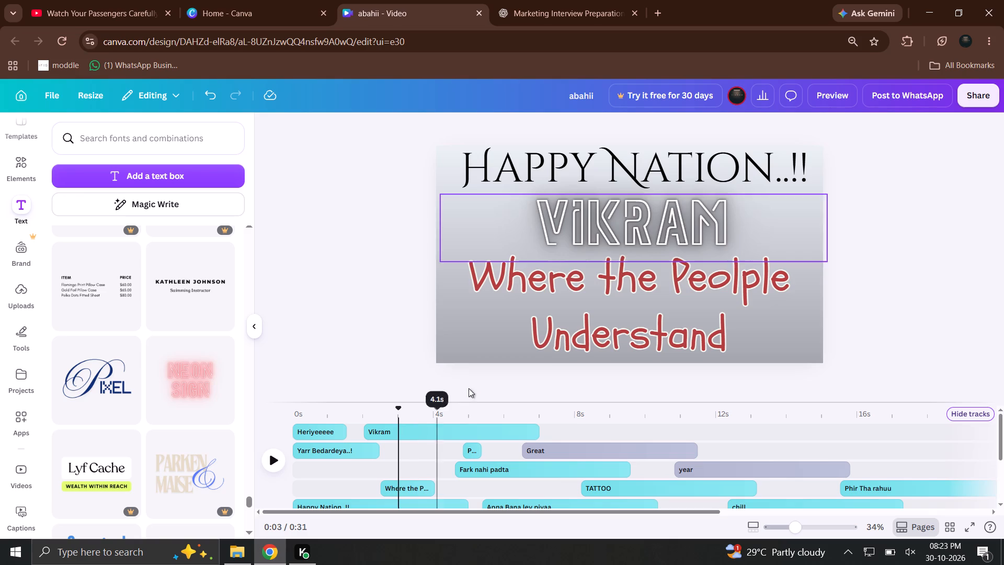
Remove the "Where the Peolple Understand" text from the video by moving it completely outside the frame.
{"action": "left_click", "coordinate": [610, 313]}
{"action": "left_click", "coordinate": [795, 300]}
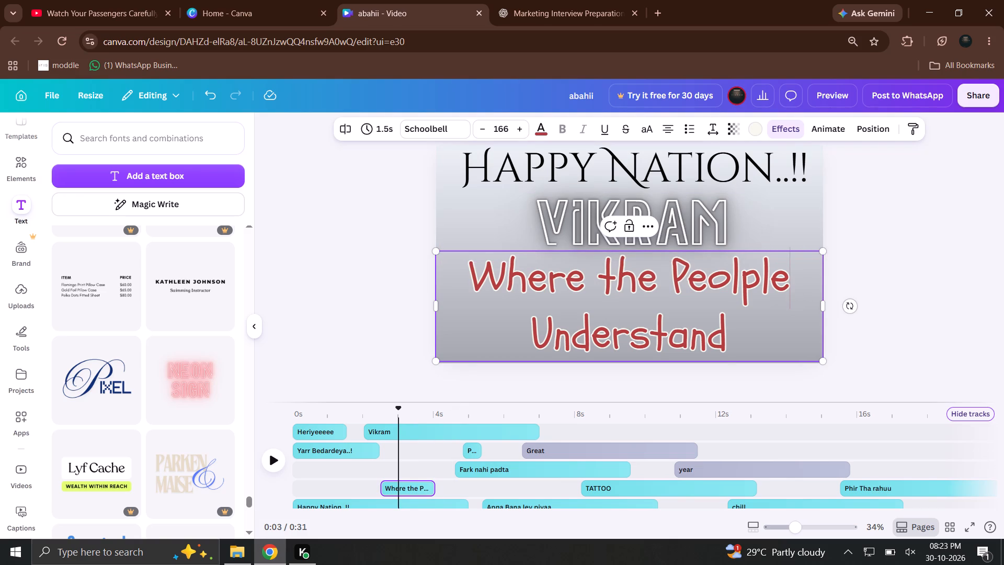
{"action": "left_click", "coordinate": [723, 320]}
{"action": "left_click_drag", "start_coordinate": [735, 334], "coordinate": [451, 272]}
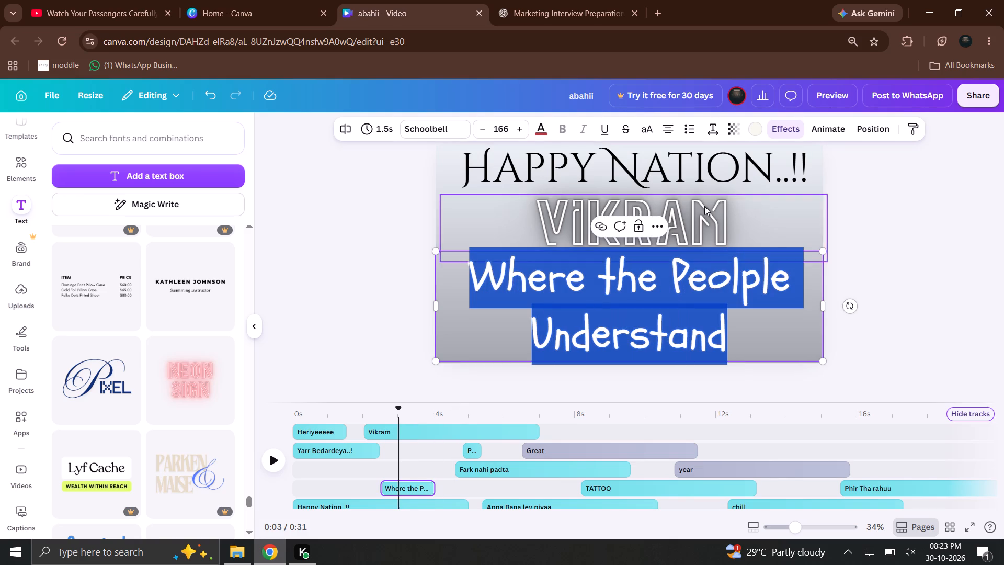
{"action": "left_click_drag", "start_coordinate": [724, 318], "coordinate": [1003, 310]}
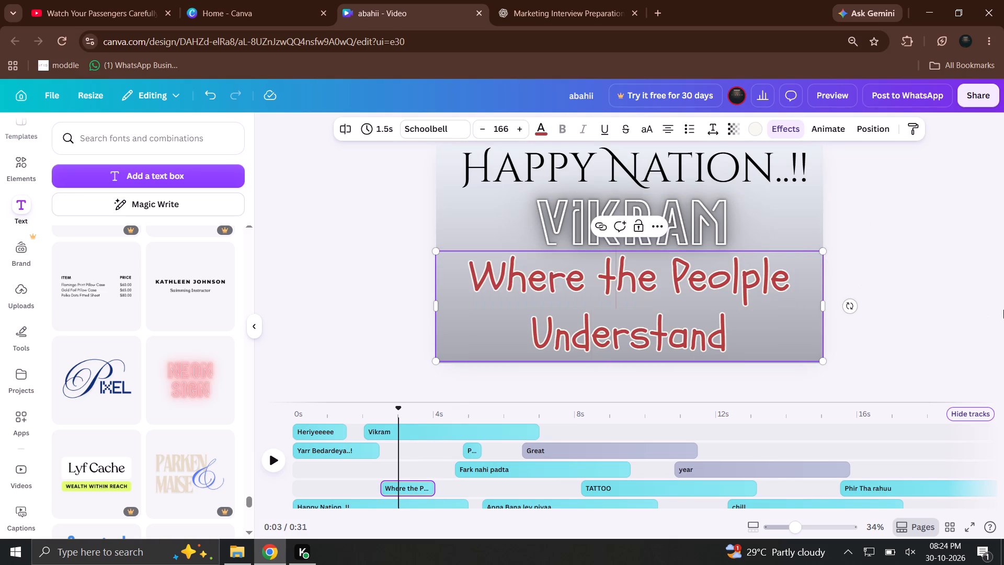
{"action": "left_click_drag", "start_coordinate": [1003, 310], "coordinate": [1000, 311]}
{"action": "left_click", "coordinate": [886, 308]}
{"action": "left_click_drag", "start_coordinate": [619, 307], "coordinate": [1002, 266]}
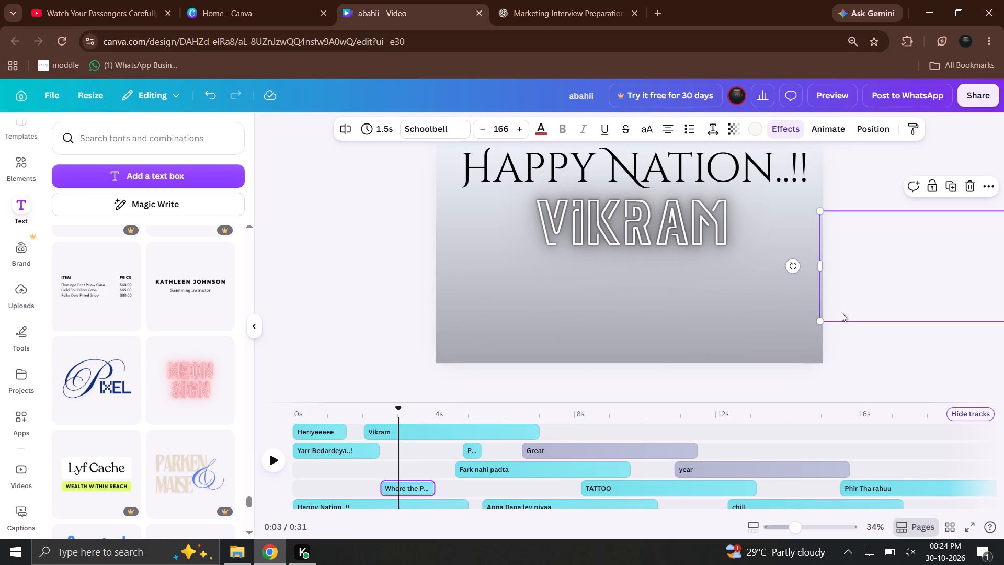
{"action": "left_click_drag", "start_coordinate": [816, 264], "coordinate": [874, 273]}
Nudge the neon "Vikram" text slightly down and shorten its timeline duration to 1.4 s.
{"action": "left_click_drag", "start_coordinate": [659, 233], "coordinate": [646, 249]}
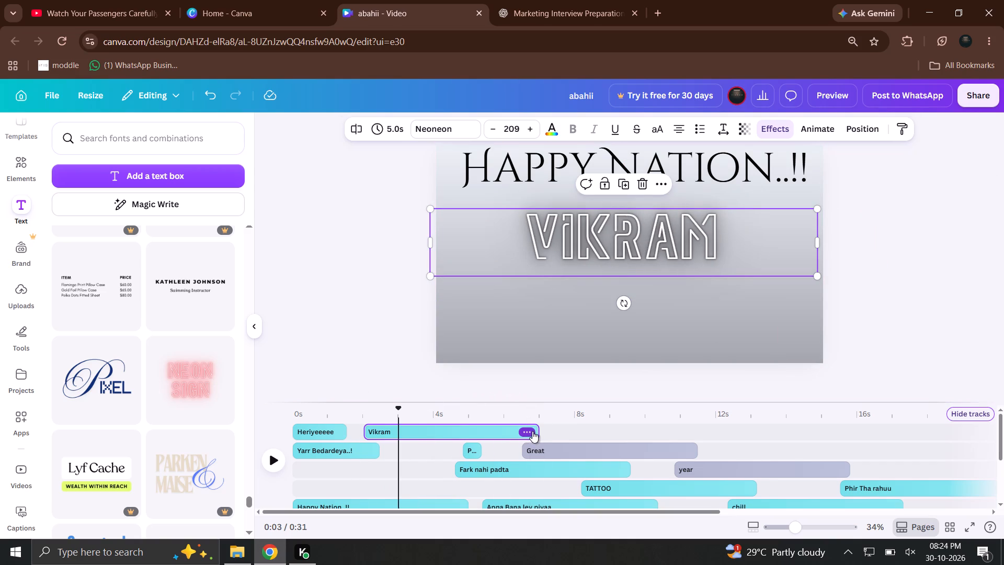
{"action": "left_click_drag", "start_coordinate": [537, 431], "coordinate": [412, 433]}
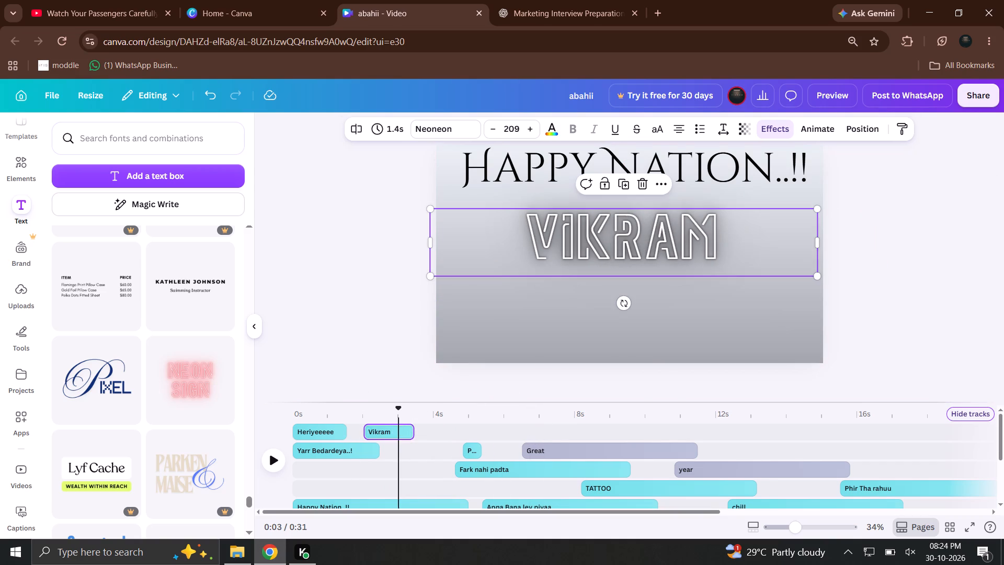
Play the opening two seconds of the video to check the text overlays.
{"action": "left_click_drag", "start_coordinate": [392, 420], "coordinate": [283, 426]}
{"action": "left_click", "coordinate": [282, 457]}
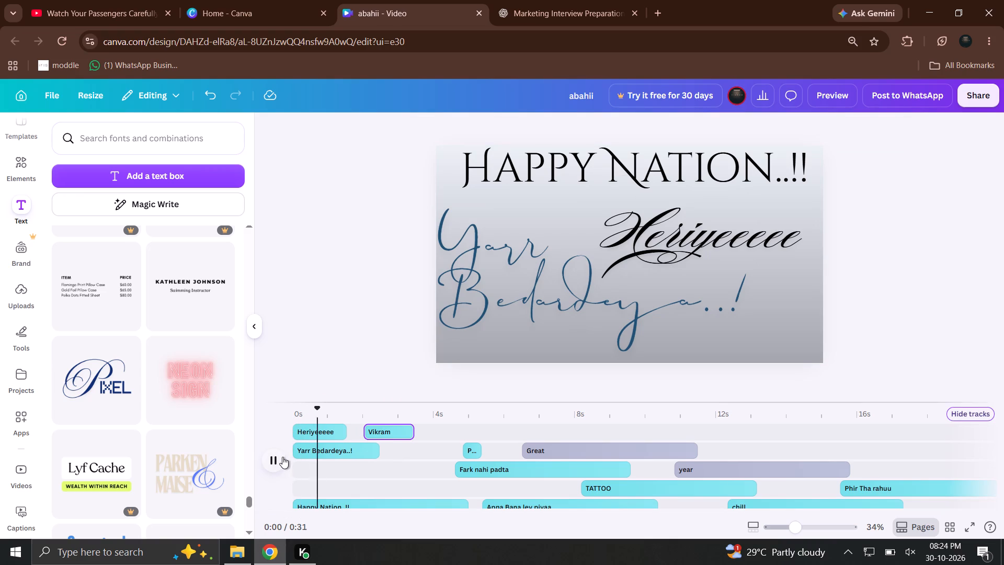
{"action": "left_click", "coordinate": [282, 457]}
{"action": "left_click_drag", "start_coordinate": [332, 409], "coordinate": [330, 411]}
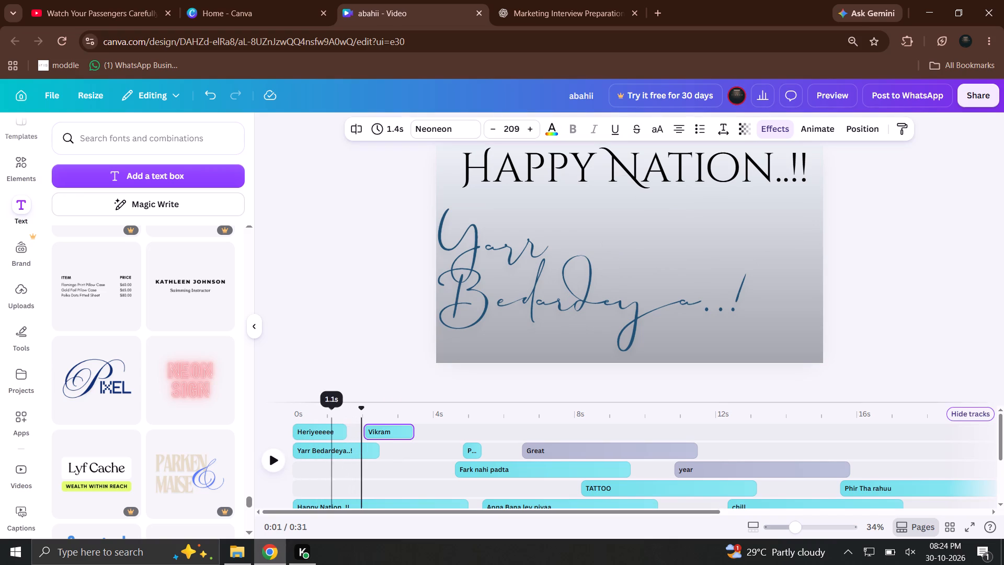
{"action": "left_click_drag", "start_coordinate": [330, 411], "coordinate": [313, 422]}
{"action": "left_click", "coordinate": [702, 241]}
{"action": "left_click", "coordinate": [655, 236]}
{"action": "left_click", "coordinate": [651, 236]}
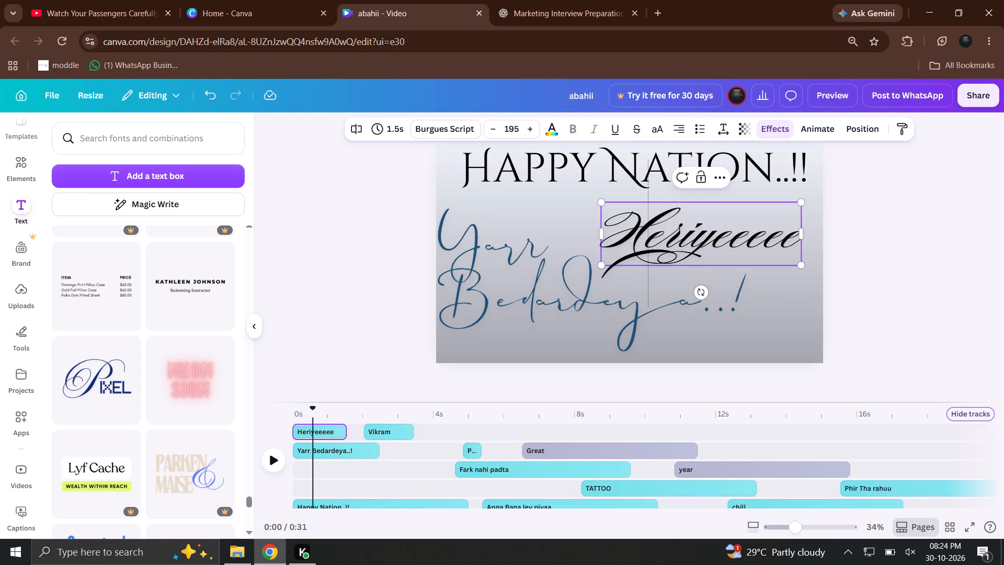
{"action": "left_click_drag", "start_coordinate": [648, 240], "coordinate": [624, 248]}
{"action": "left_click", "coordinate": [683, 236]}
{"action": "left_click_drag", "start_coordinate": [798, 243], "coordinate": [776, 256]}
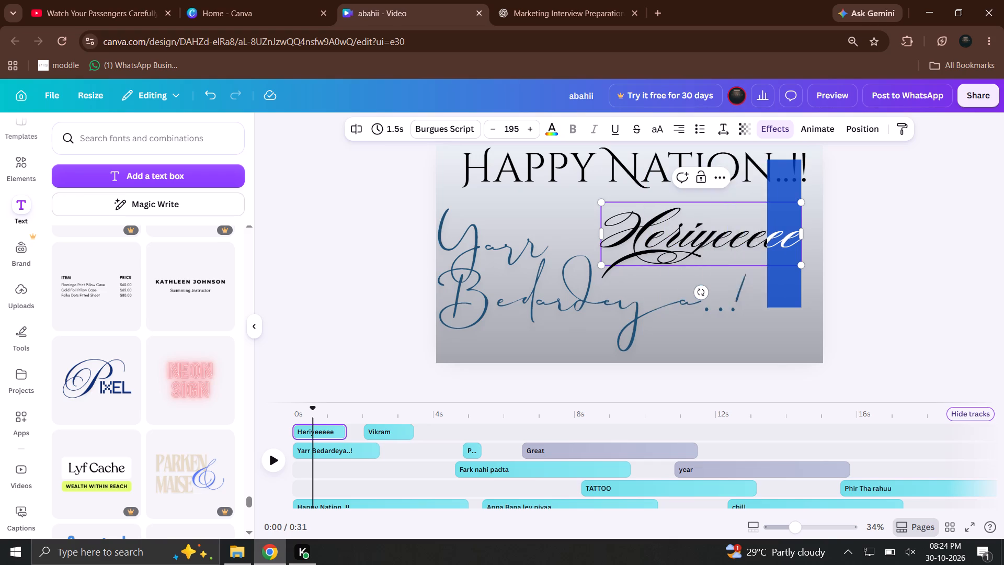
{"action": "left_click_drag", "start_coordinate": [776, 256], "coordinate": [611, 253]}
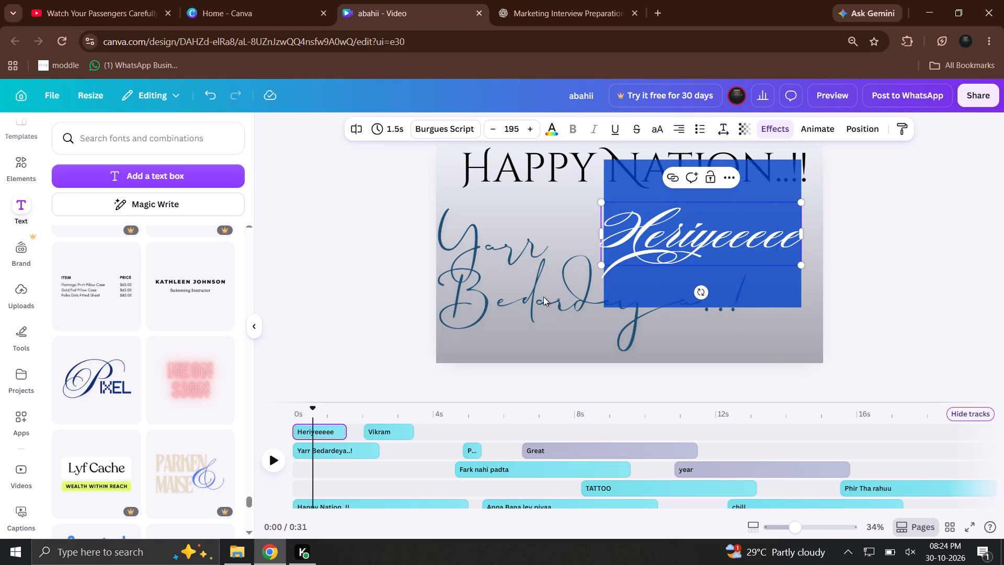
Replay the opening seconds to check how "Heriyeeeee", "Yarr Bedardeya..!" and "Vikram" follow one another.
{"action": "left_click", "coordinate": [282, 461]}
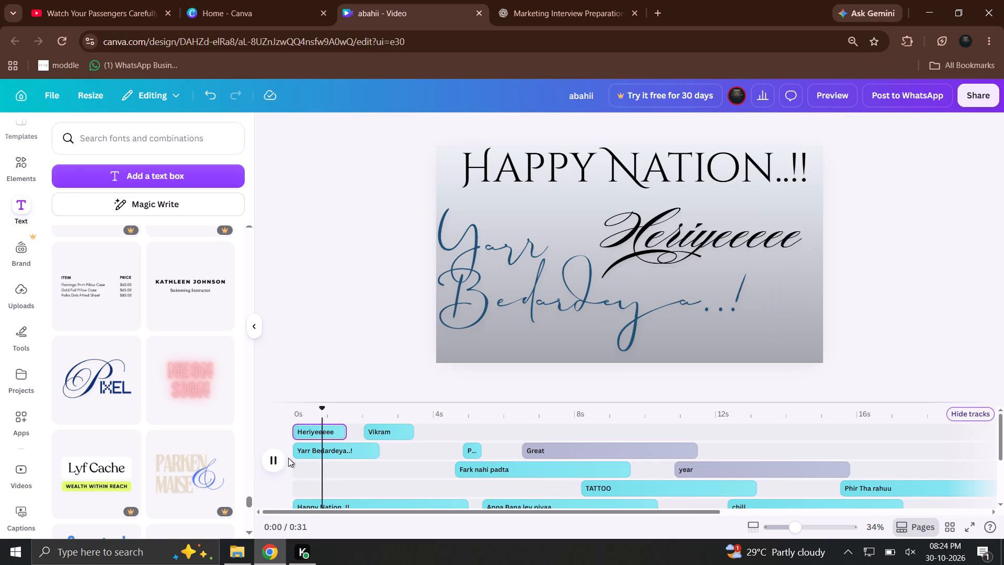
{"action": "double_click", "coordinate": [270, 465]}
{"action": "left_click", "coordinate": [265, 468]}
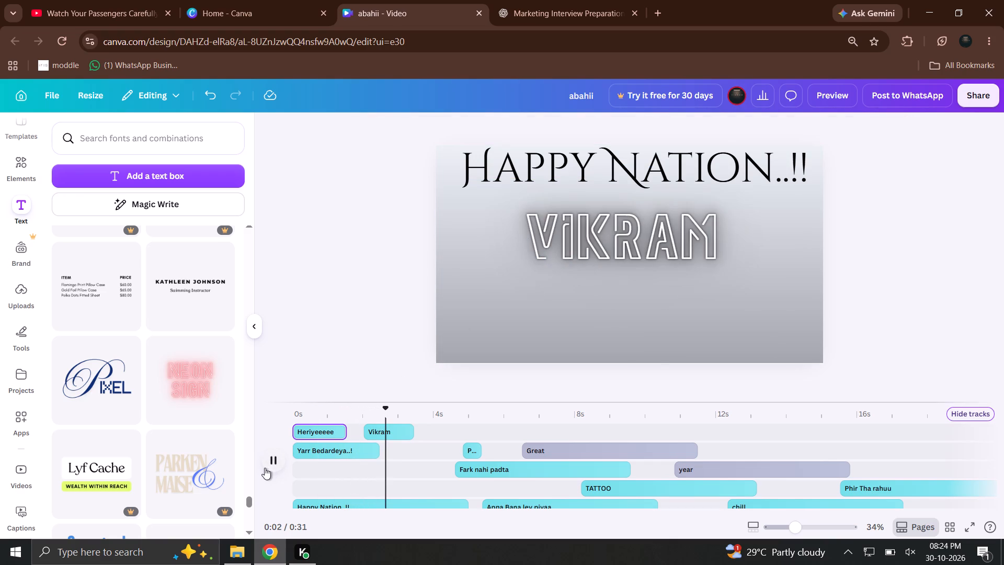
{"action": "left_click_drag", "start_coordinate": [330, 416], "coordinate": [289, 429]}
{"action": "left_click", "coordinate": [289, 470]}
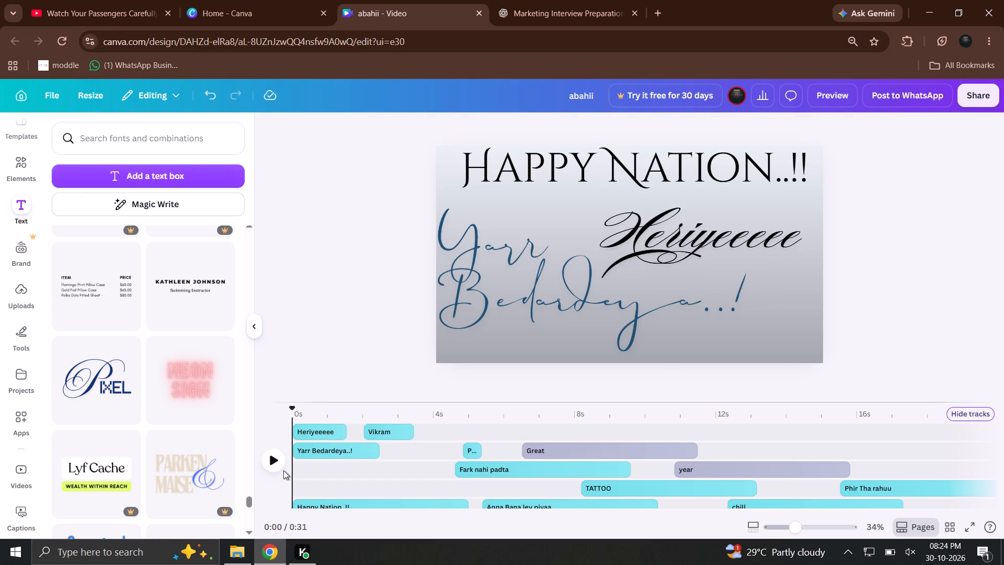
{"action": "left_click", "coordinate": [283, 470]}
{"action": "left_click", "coordinate": [282, 467]}
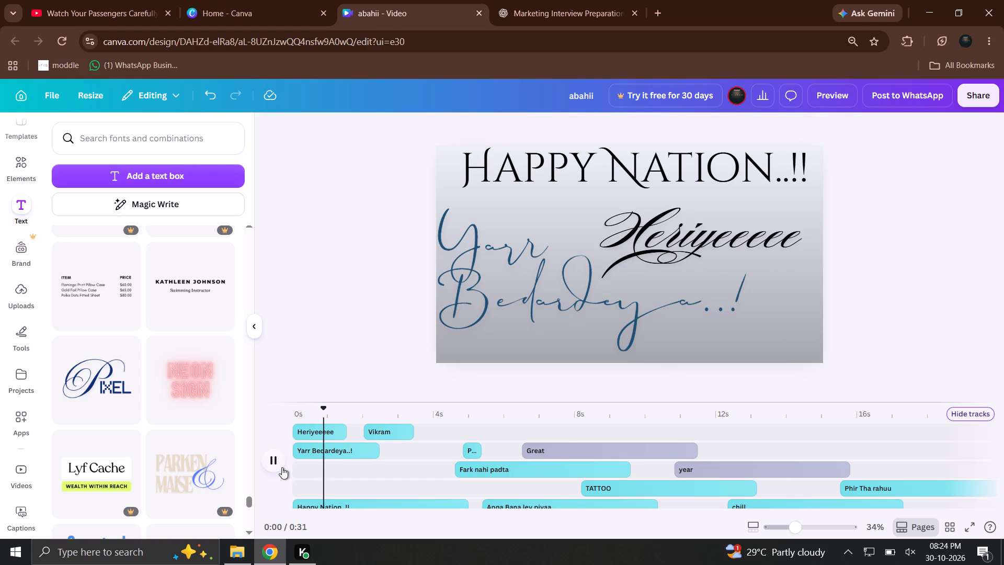
{"action": "left_click", "coordinate": [275, 462]}
{"action": "left_click", "coordinate": [275, 462]}
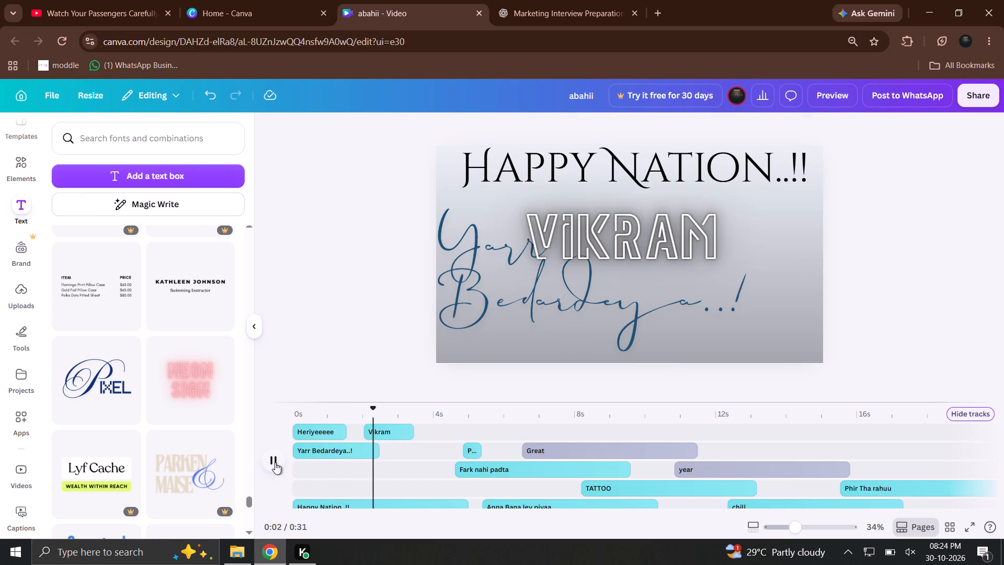
{"action": "left_click", "coordinate": [275, 462]}
At about 2 s, move the neon "Vikram" text against the frame's right edge, below "Happy Nation..!!" and clear of "Yarr Bedardeya..!".
{"action": "left_click", "coordinate": [358, 417]}
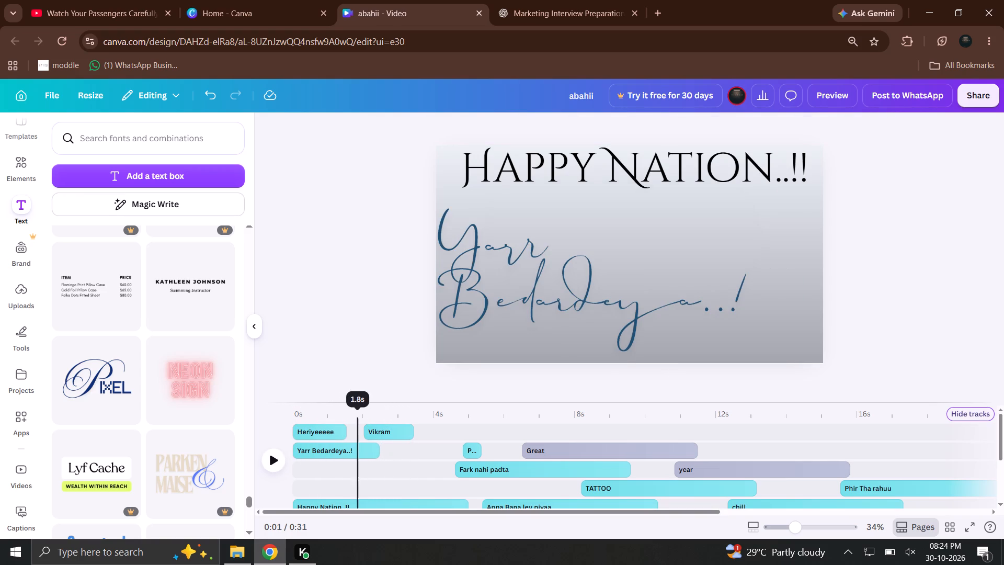
{"action": "left_click", "coordinate": [381, 411]}
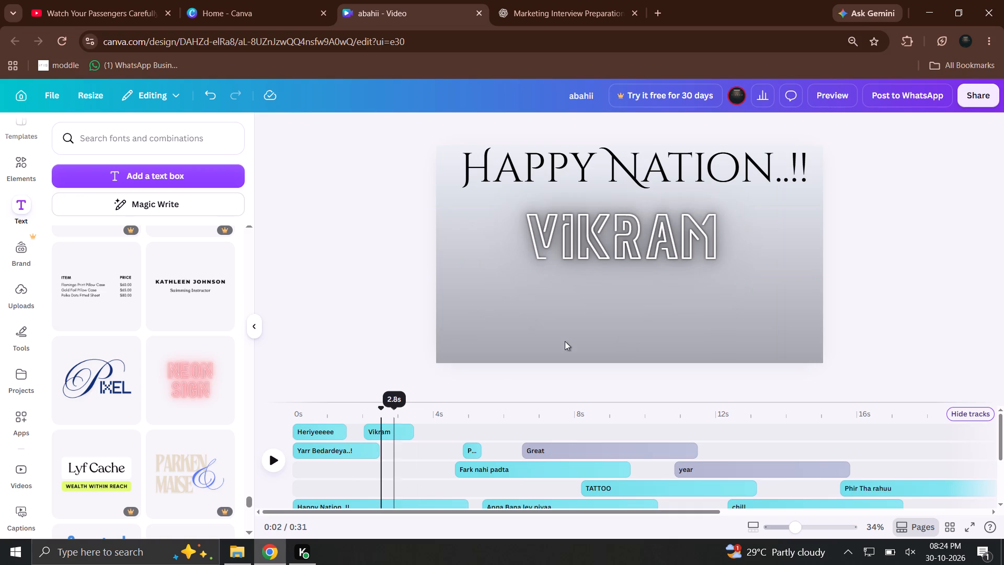
{"action": "left_click_drag", "start_coordinate": [376, 415], "coordinate": [368, 418]}
{"action": "left_click", "coordinate": [634, 253]}
{"action": "left_click_drag", "start_coordinate": [637, 254], "coordinate": [709, 233]}
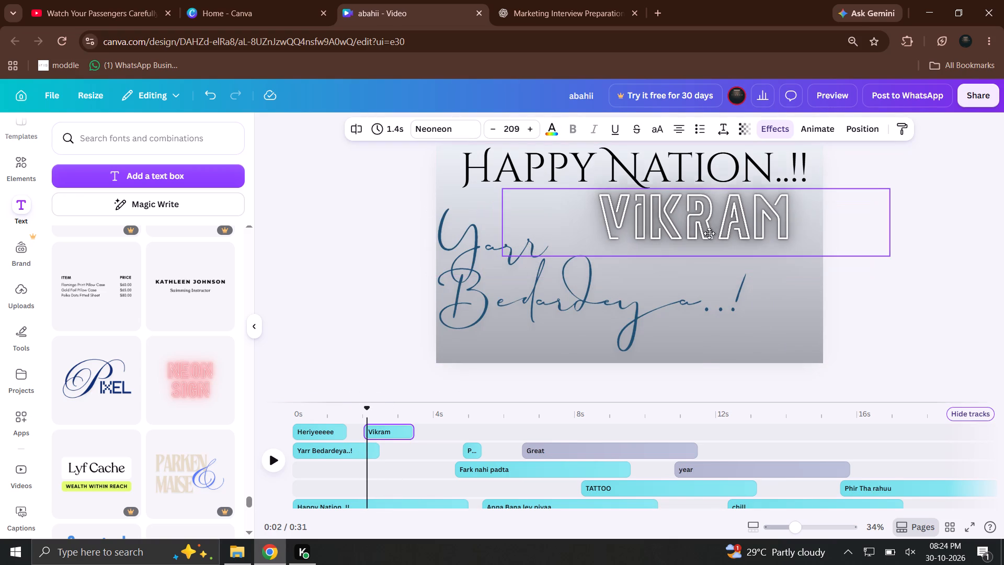
{"action": "left_click_drag", "start_coordinate": [709, 233], "coordinate": [741, 240]}
{"action": "left_click", "coordinate": [950, 299]}
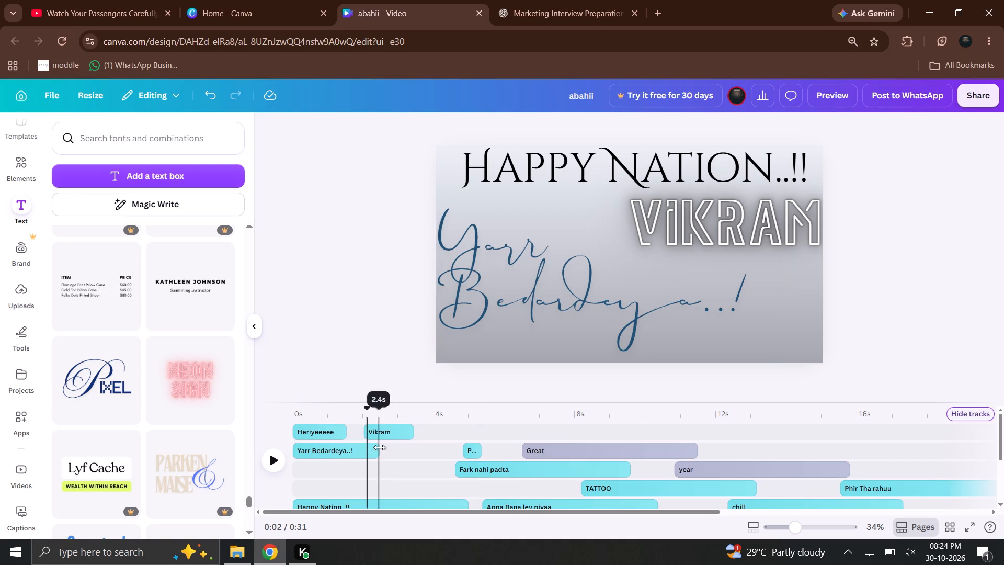
Play the opening and scrub through to about 6.6 s to check the placement of the overlays.
{"action": "left_click", "coordinate": [277, 464]}
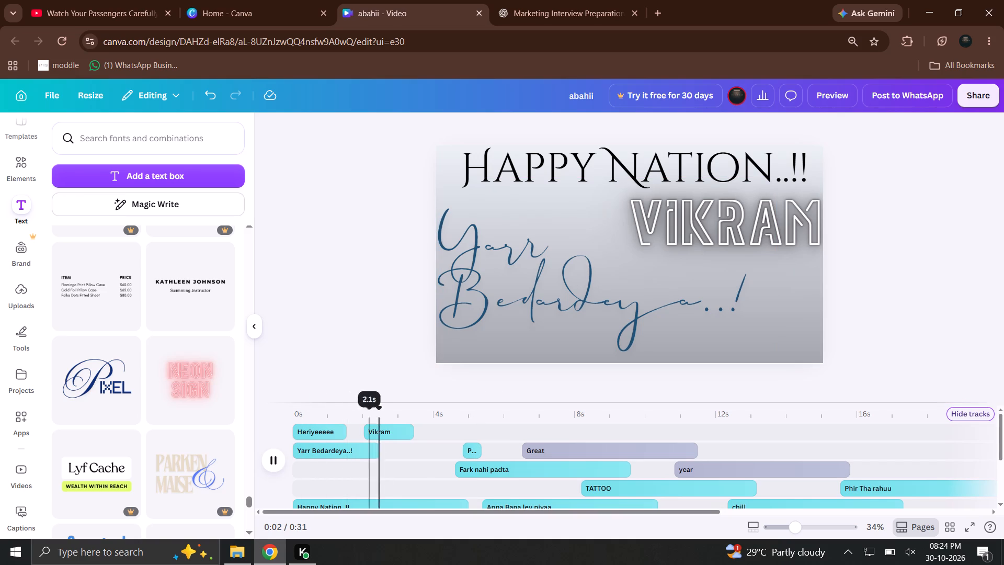
{"action": "left_click_drag", "start_coordinate": [413, 422], "coordinate": [295, 436]}
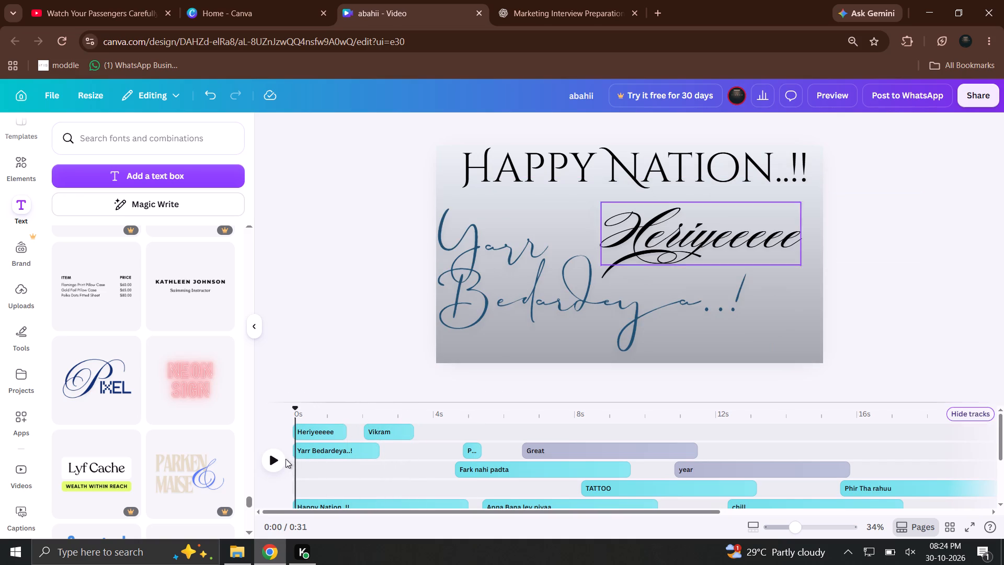
{"action": "left_click", "coordinate": [279, 464]}
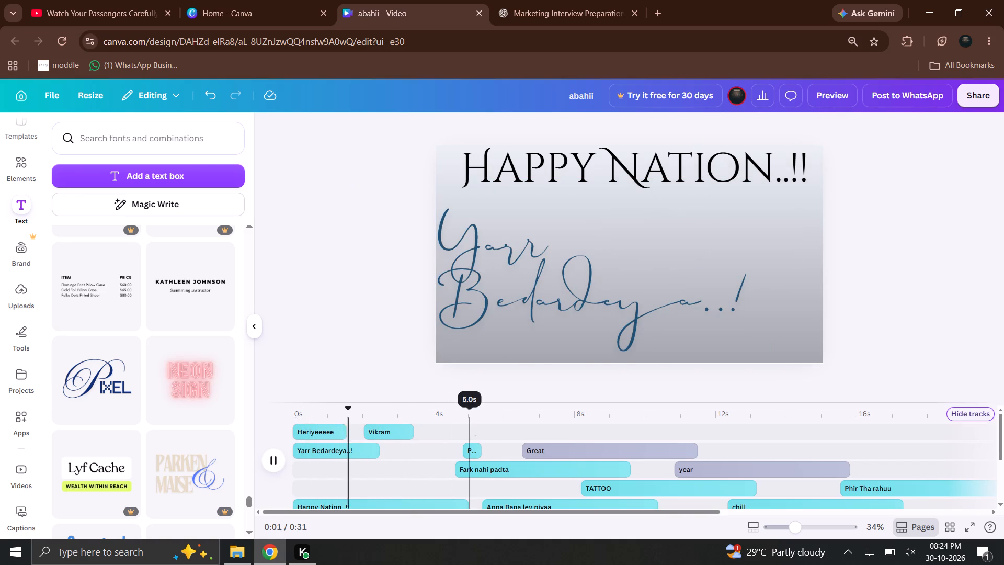
{"action": "left_click_drag", "start_coordinate": [472, 415], "coordinate": [531, 415]}
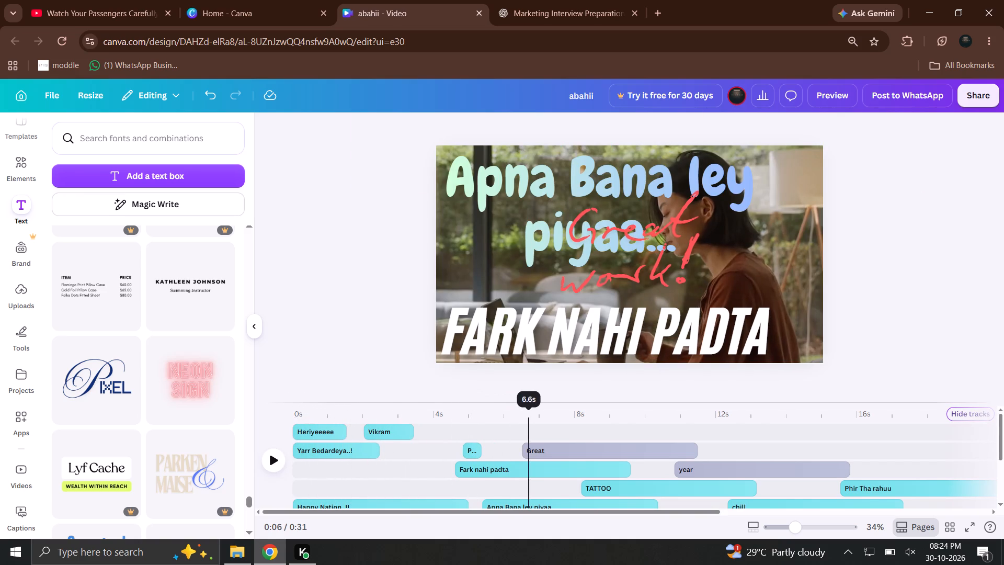
{"action": "left_click_drag", "start_coordinate": [531, 415], "coordinate": [491, 406]}
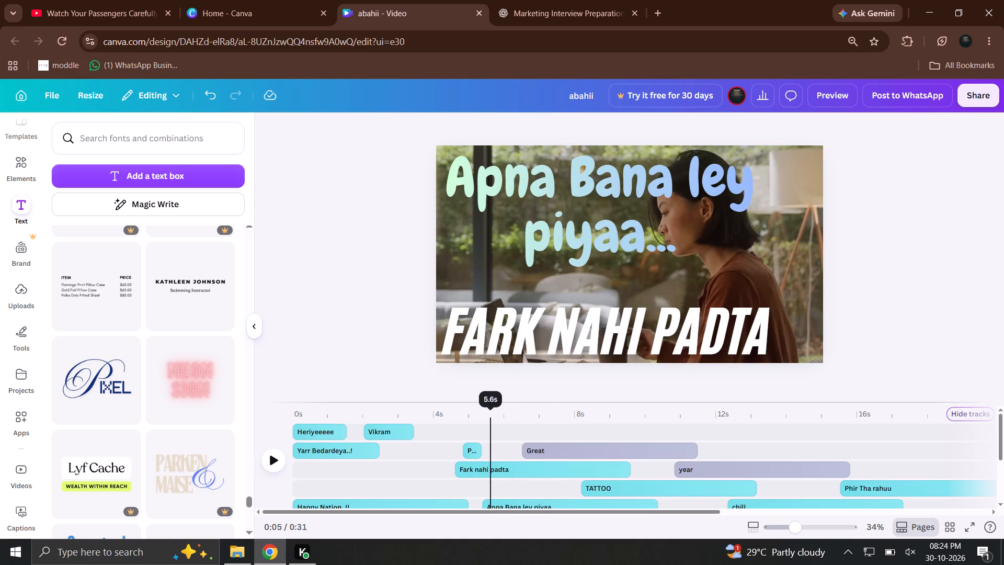
{"action": "left_click_drag", "start_coordinate": [491, 406], "coordinate": [497, 416]}
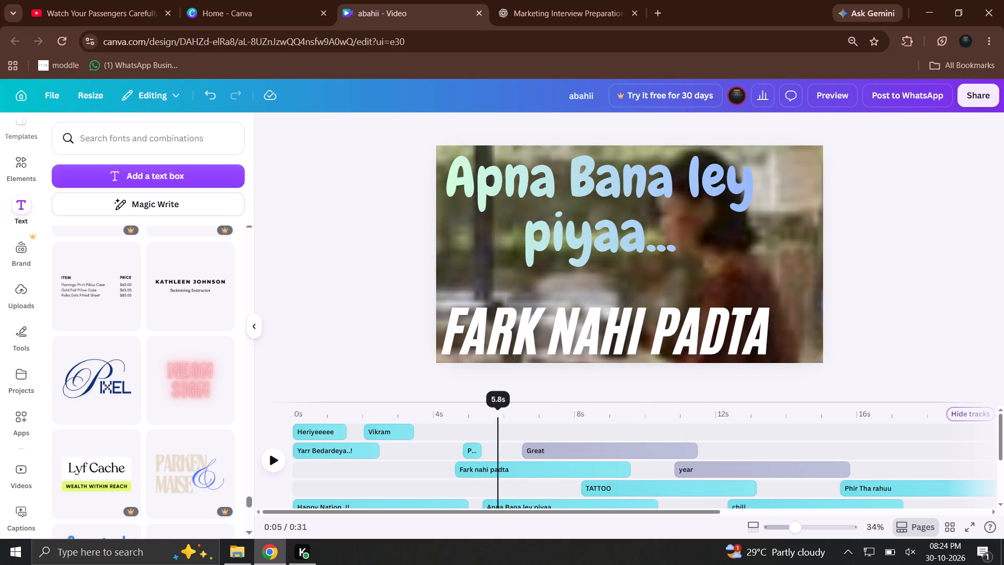
{"action": "left_click_drag", "start_coordinate": [497, 416], "coordinate": [296, 436]}
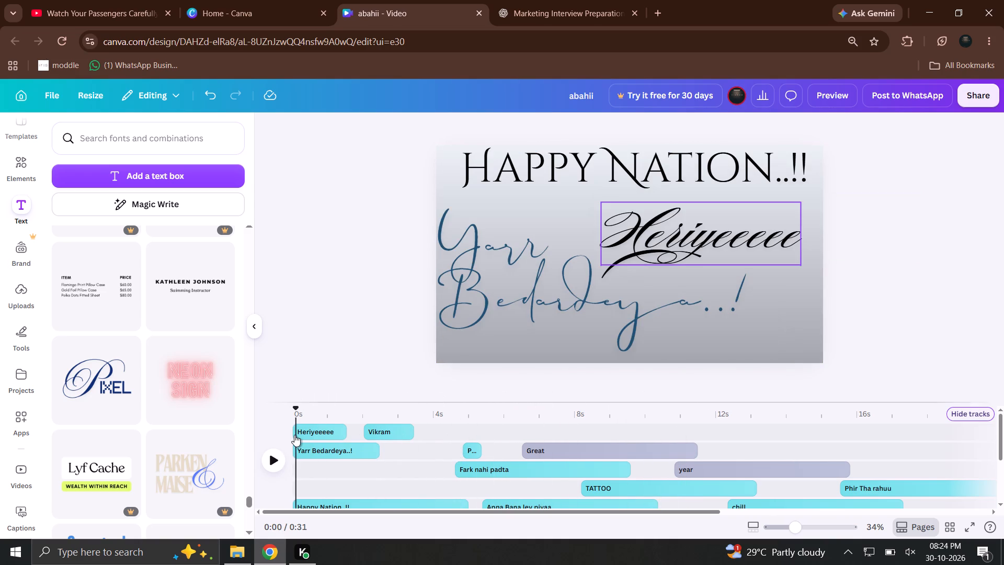
Replay the video from the start into the "Apna Bana ley piyaa..." scene to check the repositioned "Vikram" text.
{"action": "left_click", "coordinate": [273, 455]}
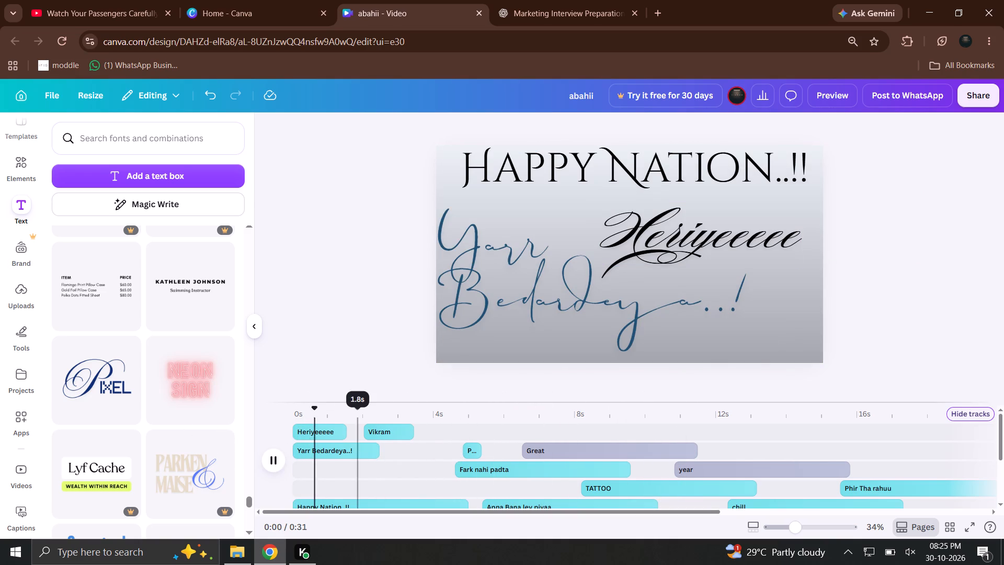
{"action": "left_click_drag", "start_coordinate": [360, 419], "coordinate": [391, 428]}
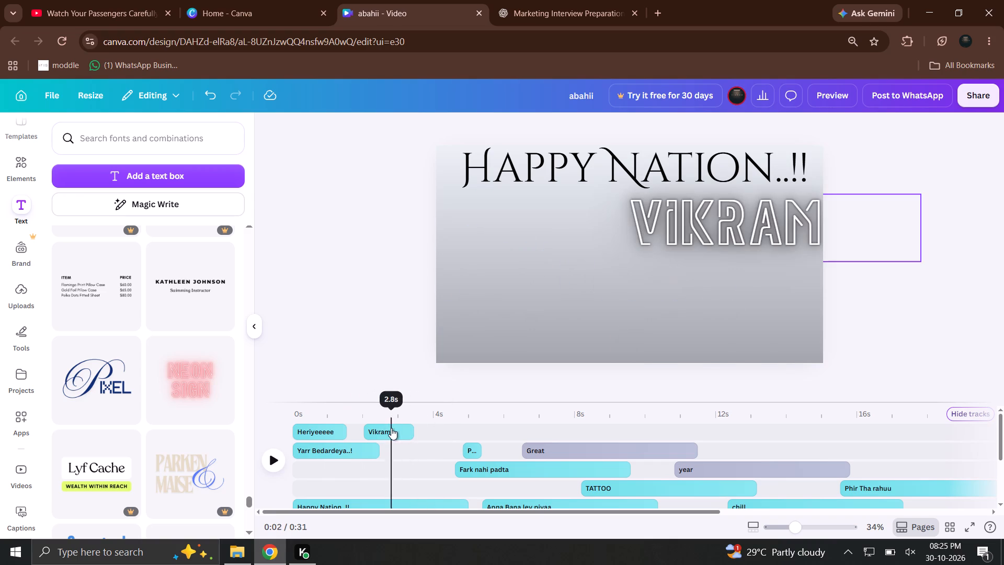
{"action": "left_click_drag", "start_coordinate": [391, 428], "coordinate": [350, 423]}
{"action": "left_click", "coordinate": [282, 463]}
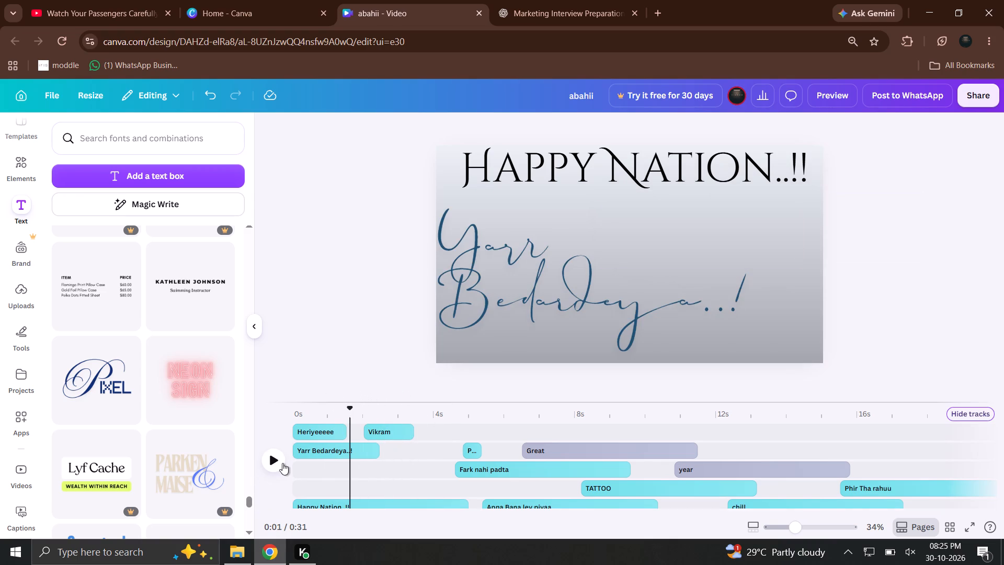
{"action": "left_click", "coordinate": [282, 463]}
{"action": "left_click", "coordinate": [282, 463]}
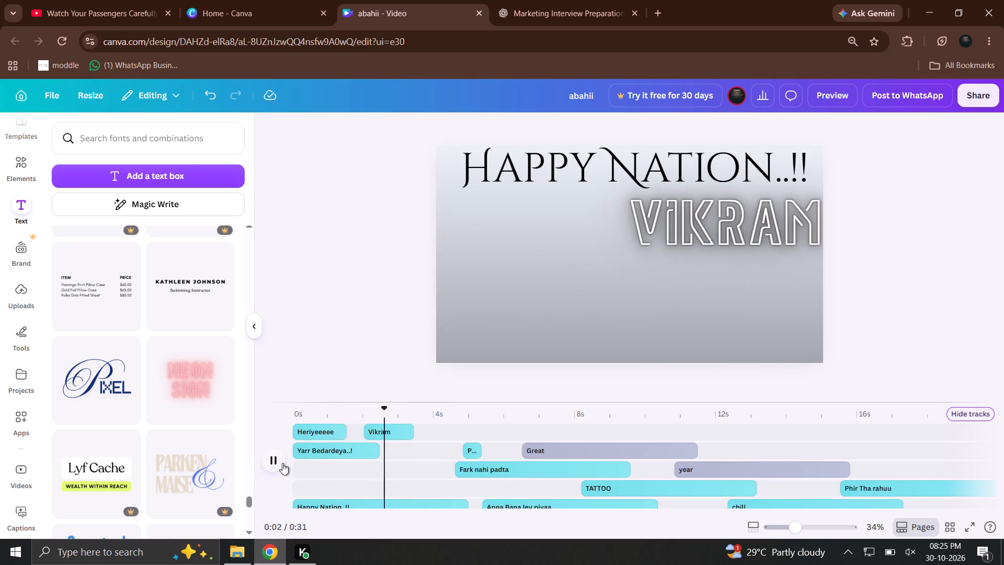
{"action": "left_click", "coordinate": [710, 269]}
{"action": "left_click_drag", "start_coordinate": [906, 283], "coordinate": [885, 288]}
{"action": "left_click", "coordinate": [775, 227]}
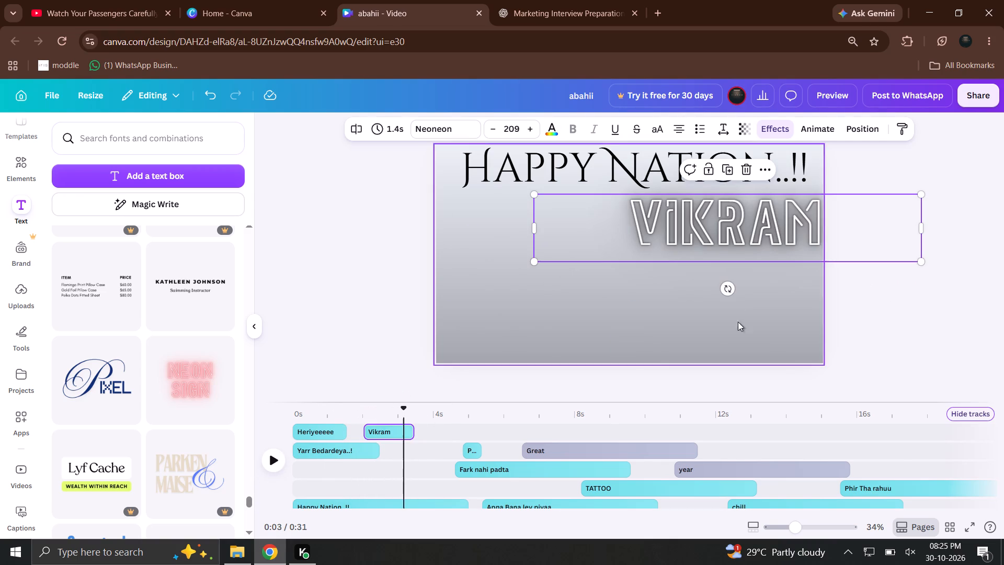
{"action": "left_click", "coordinate": [268, 464]}
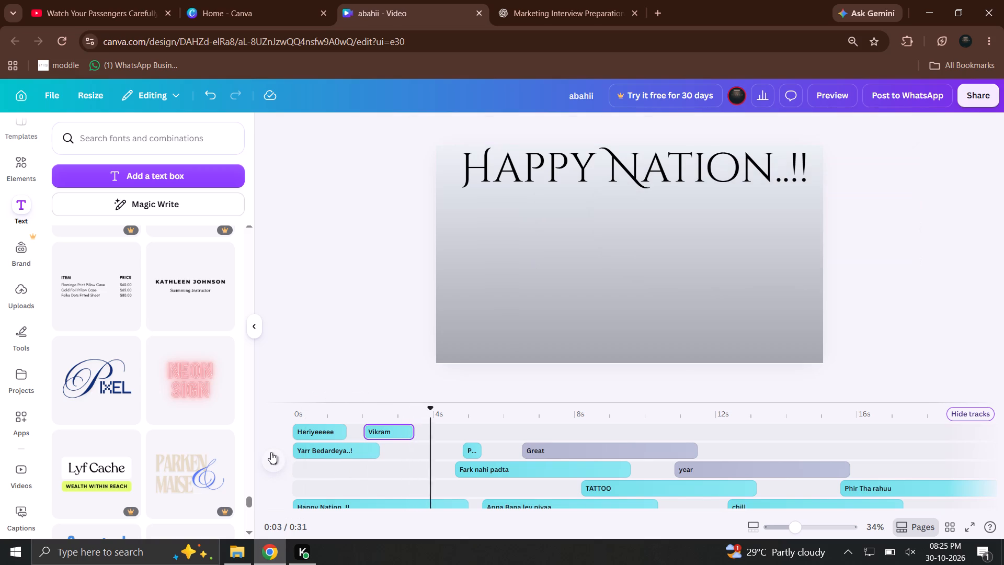
{"action": "scroll", "coordinate": [165, 421], "scroll_direction": "down", "scroll_amount": 2}
{"action": "scroll", "coordinate": [173, 404], "scroll_direction": "up", "scroll_amount": 4}
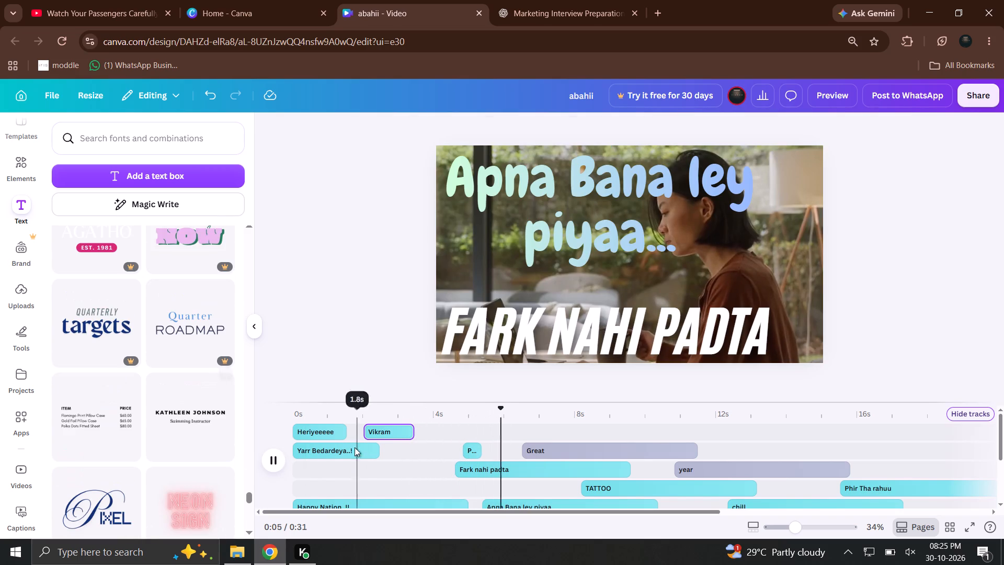
Add the "Pixel" text design to the timeline's top track, starting at about 10.8 s.
{"action": "scroll", "coordinate": [74, 456], "scroll_direction": "down", "scroll_amount": 2}
{"action": "left_click_drag", "start_coordinate": [98, 411], "coordinate": [454, 421]}
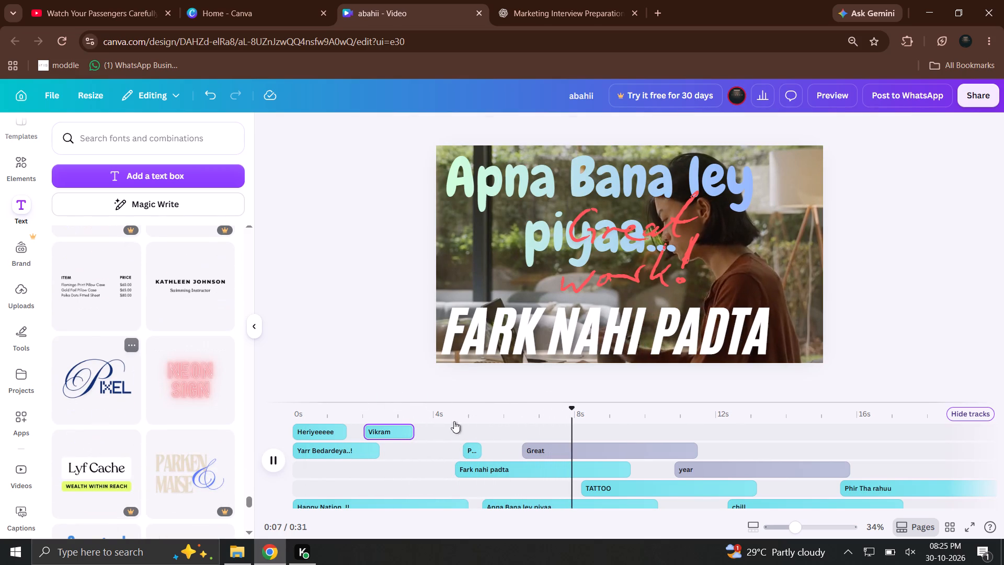
{"action": "left_click_drag", "start_coordinate": [454, 421], "coordinate": [715, 438]}
At about 13 s, move the whole "Pixel" text group into the frame's lower-left corner, below "CHILL" and beside "YEAR 3000".
{"action": "left_click", "coordinate": [725, 416]}
{"action": "left_click_drag", "start_coordinate": [725, 416], "coordinate": [756, 415]}
{"action": "left_click_drag", "start_coordinate": [626, 264], "coordinate": [615, 269]}
{"action": "left_click_drag", "start_coordinate": [611, 268], "coordinate": [585, 273]}
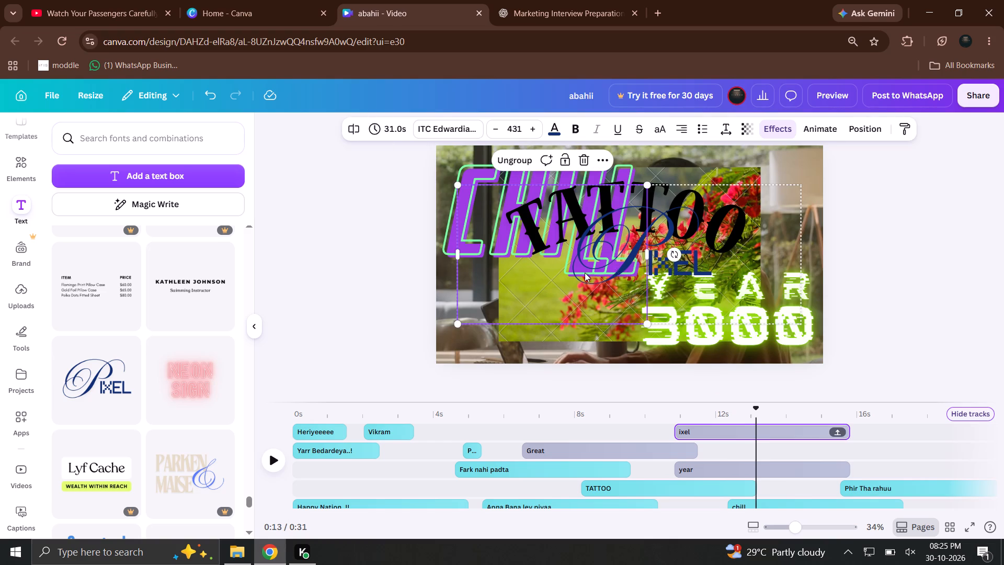
{"action": "left_click_drag", "start_coordinate": [585, 273], "coordinate": [578, 273]}
{"action": "left_click_drag", "start_coordinate": [550, 278], "coordinate": [578, 279]}
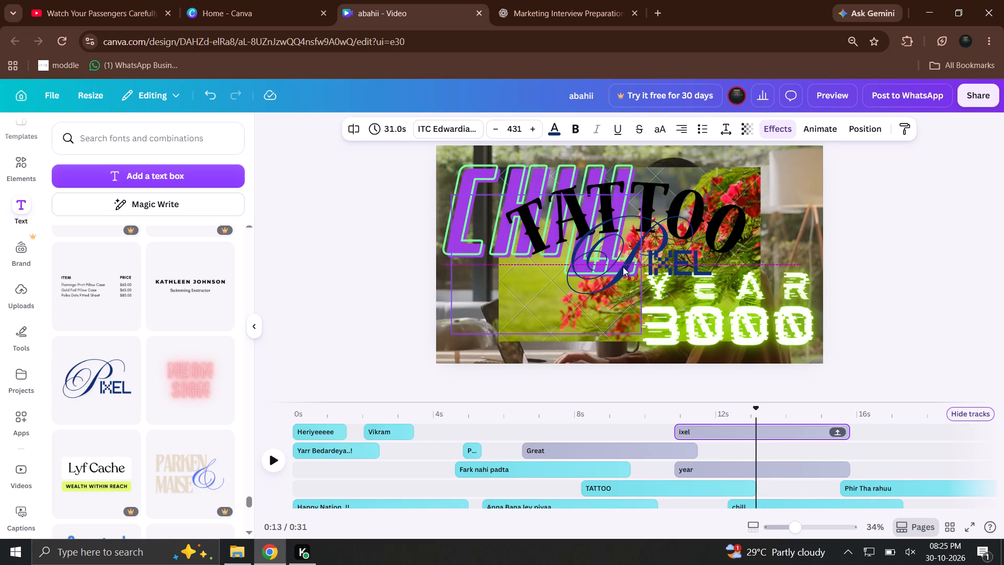
{"action": "left_click_drag", "start_coordinate": [774, 233], "coordinate": [753, 248]}
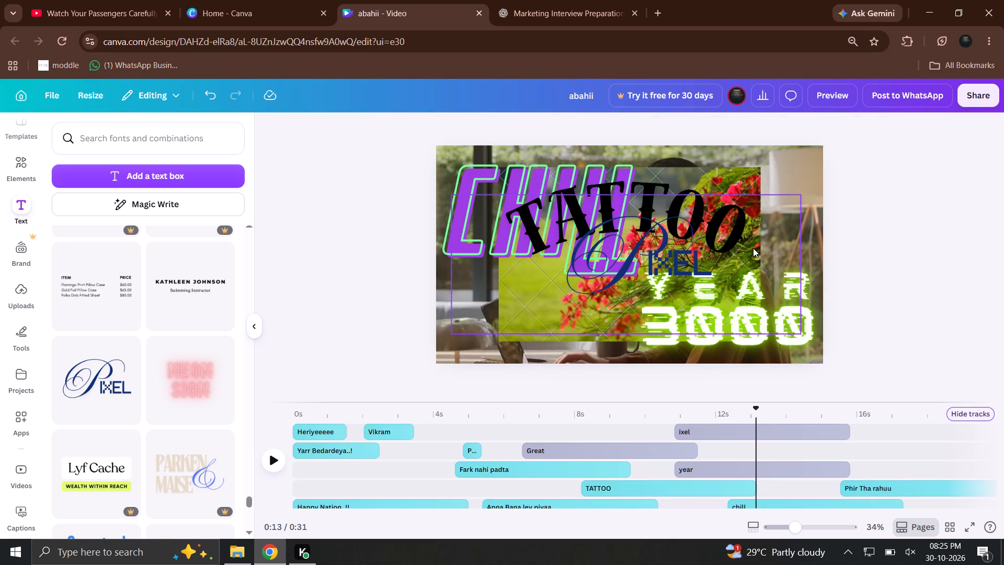
{"action": "left_click", "coordinate": [781, 433]}
{"action": "left_click_drag", "start_coordinate": [681, 241], "coordinate": [639, 263]}
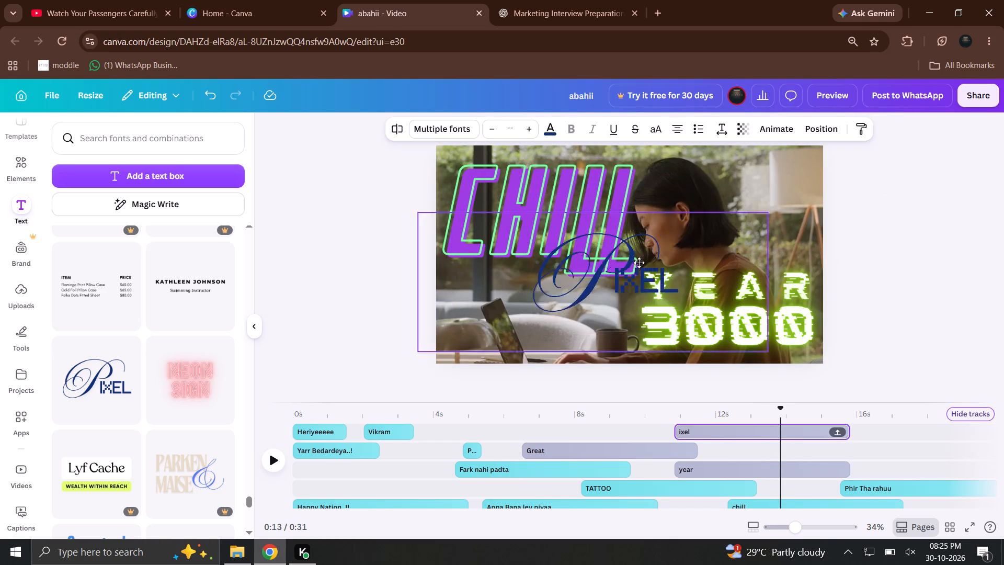
{"action": "left_click_drag", "start_coordinate": [639, 263], "coordinate": [549, 312]}
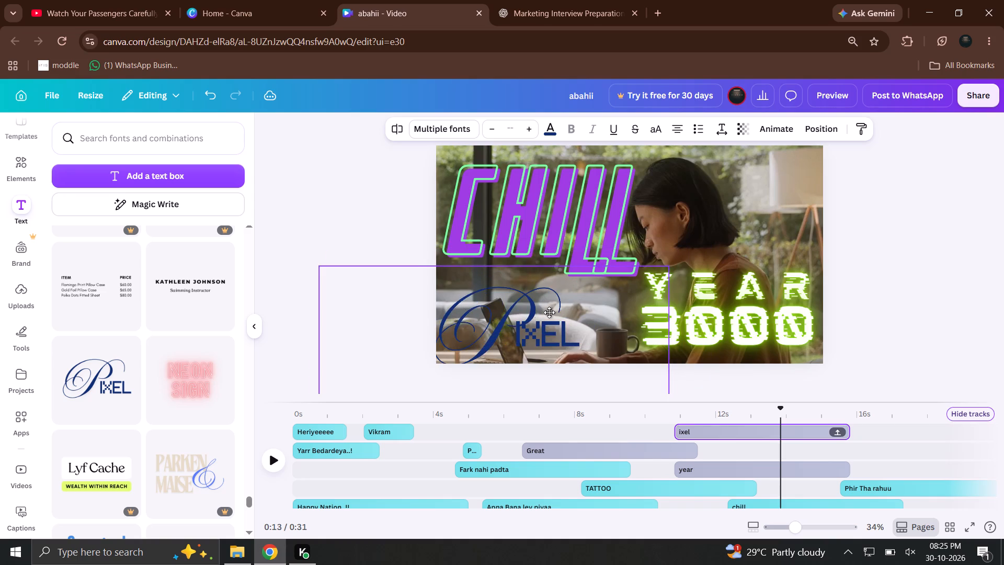
{"action": "left_click_drag", "start_coordinate": [549, 312], "coordinate": [404, 421]}
Go back to the opening seconds and play them to check the text overlays.
{"action": "left_click_drag", "start_coordinate": [505, 422], "coordinate": [359, 423]}
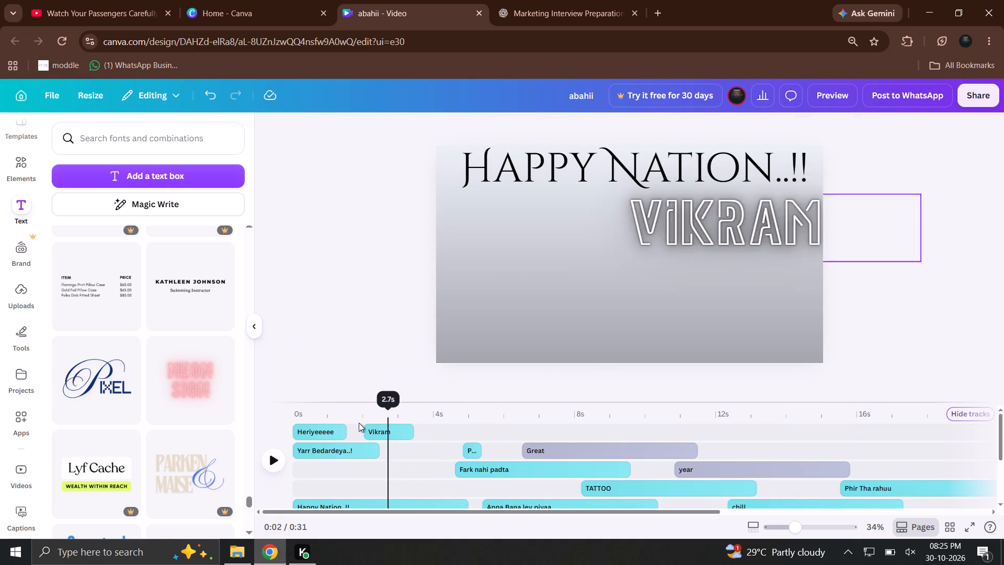
{"action": "left_click_drag", "start_coordinate": [359, 423], "coordinate": [288, 428]}
{"action": "left_click", "coordinate": [284, 457]}
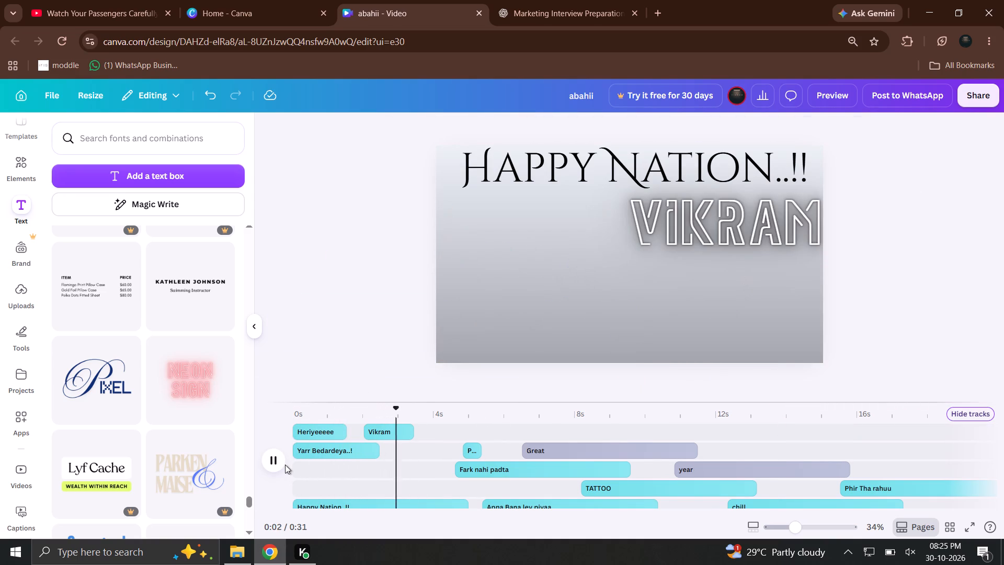
At the start of the video, change the font of the "Happy Nation..!!" text to Slopes.
{"action": "left_click_drag", "start_coordinate": [323, 406], "coordinate": [301, 412]}
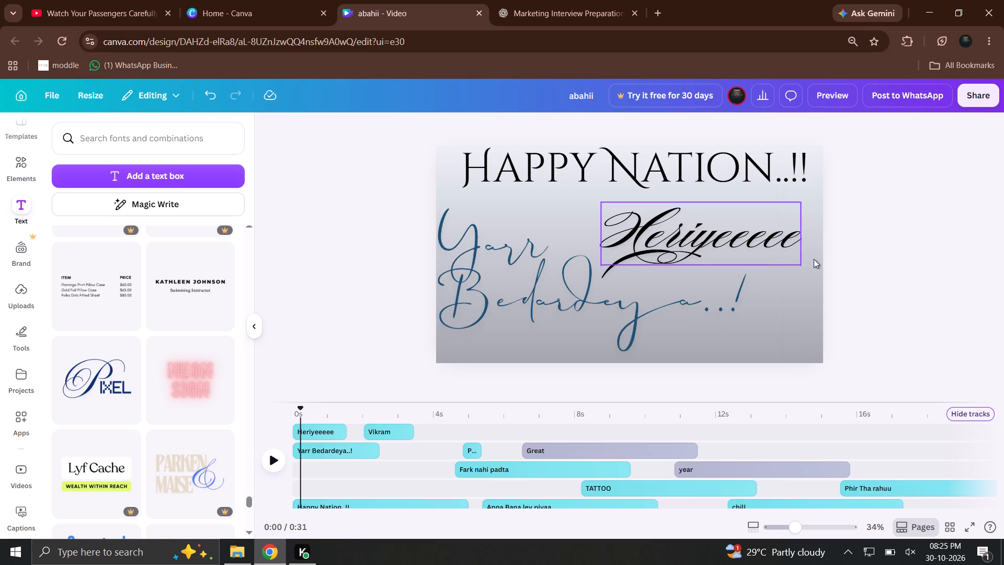
{"action": "left_click", "coordinate": [740, 178]}
{"action": "left_click", "coordinate": [734, 160]}
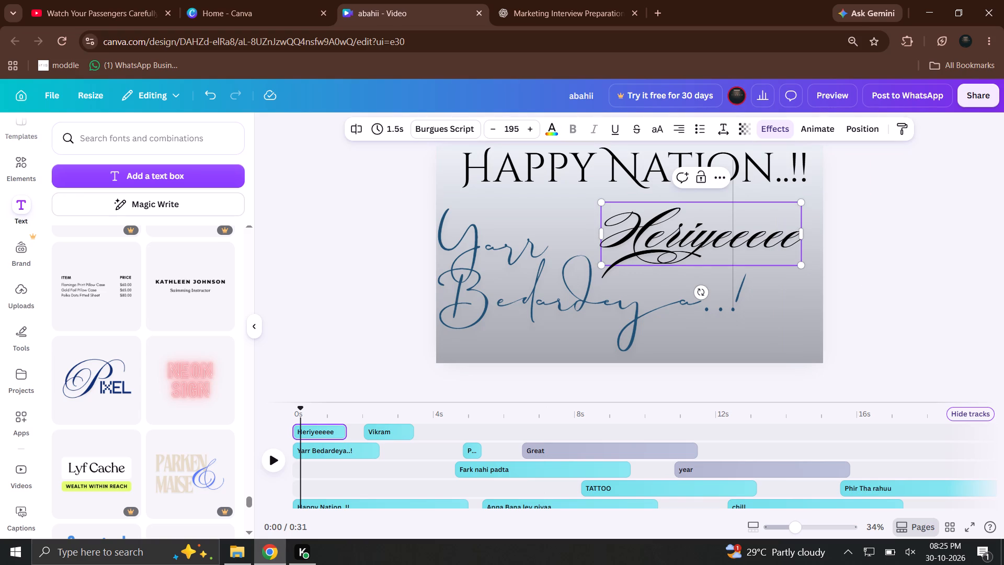
{"action": "left_click", "coordinate": [741, 163]}
{"action": "left_click", "coordinate": [908, 211]}
{"action": "left_click", "coordinate": [761, 163]}
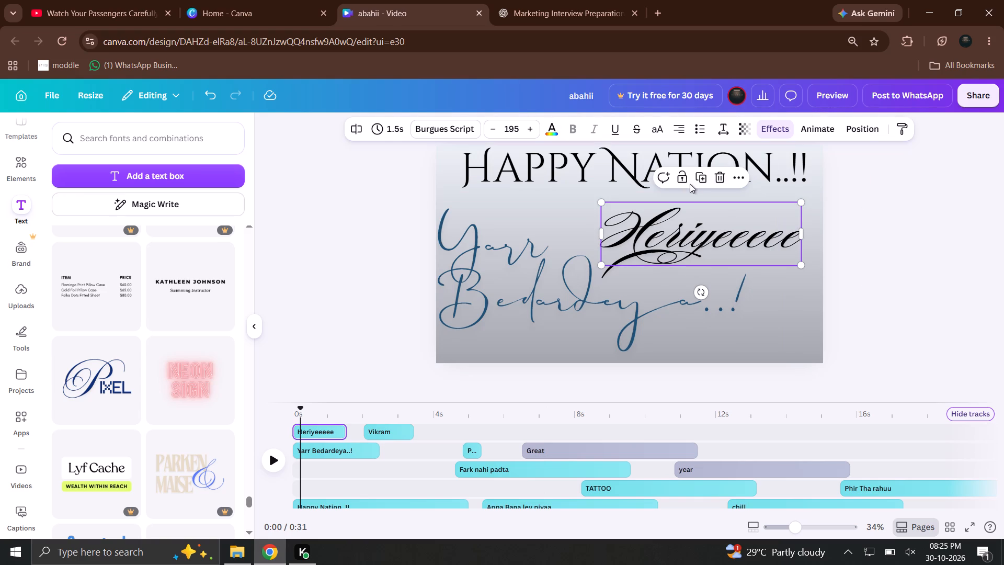
{"action": "left_click", "coordinate": [572, 168]}
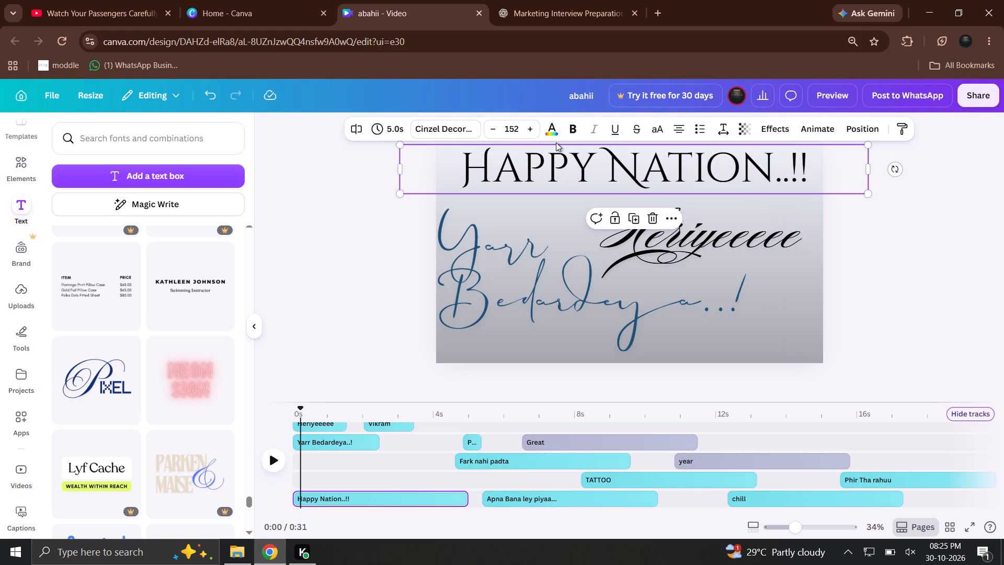
{"action": "left_click", "coordinate": [458, 133]}
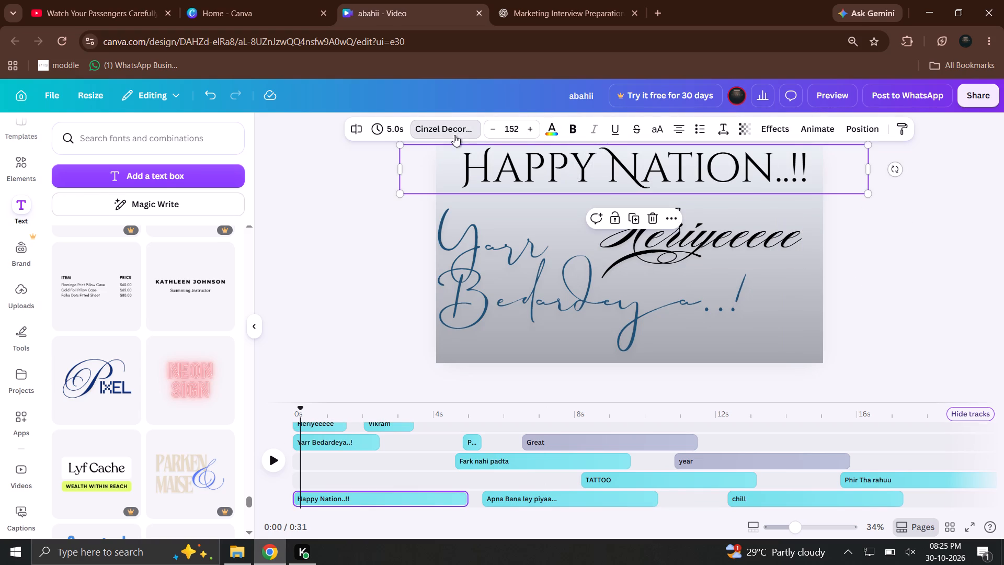
{"action": "scroll", "coordinate": [162, 368], "scroll_direction": "down", "scroll_amount": 1}
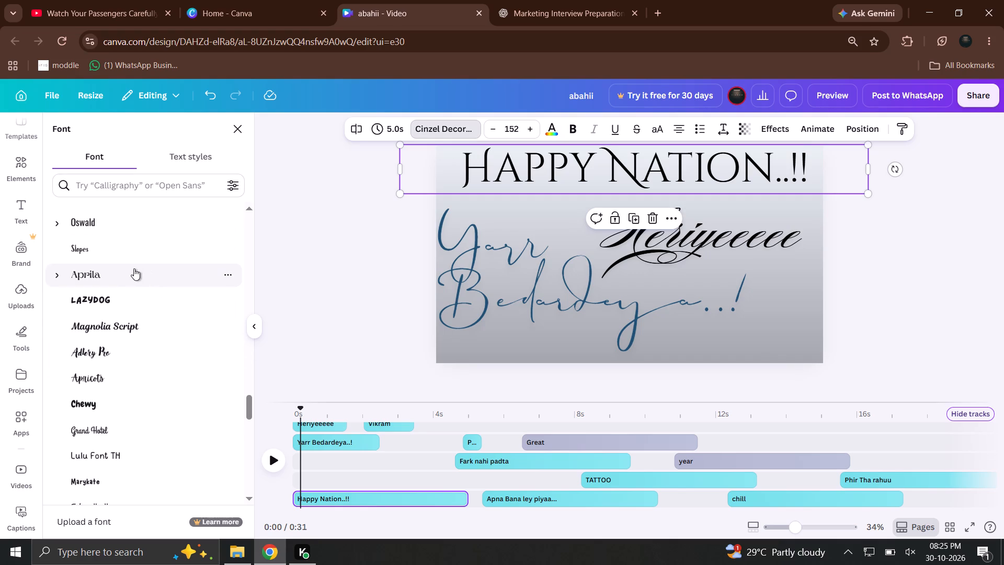
{"action": "left_click", "coordinate": [120, 251]}
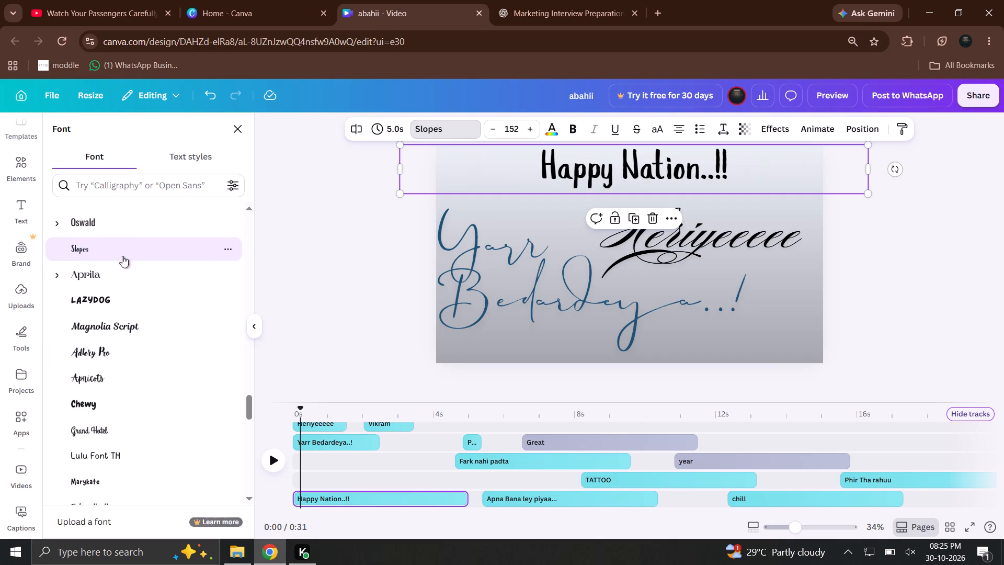
{"action": "scroll", "coordinate": [123, 268], "scroll_direction": "up", "scroll_amount": 2}
{"action": "left_click", "coordinate": [813, 236]}
{"action": "left_click", "coordinate": [857, 282]}
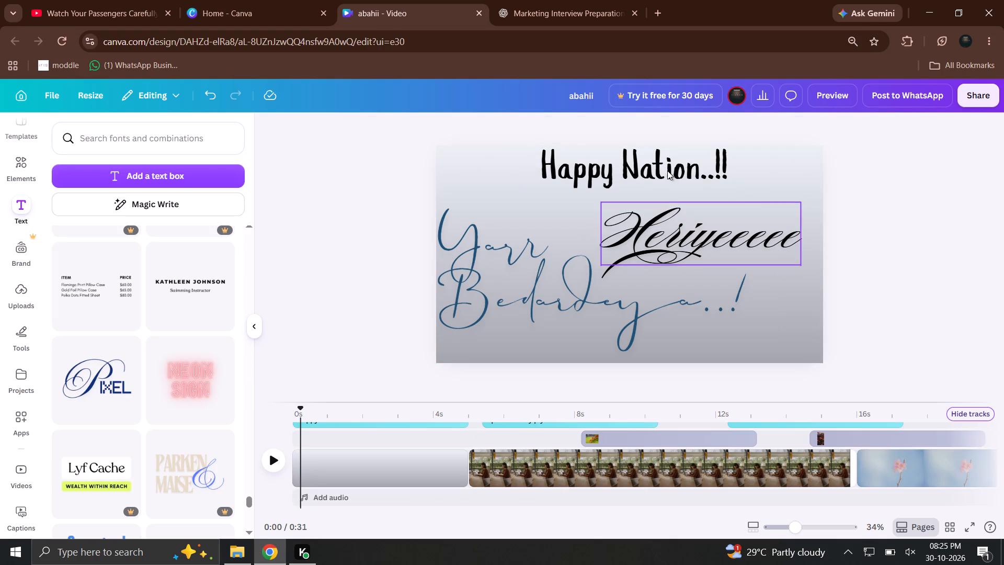
Recolour the "Happy Nation..!!" text coral red.
{"action": "left_click", "coordinate": [667, 171]}
{"action": "left_click", "coordinate": [599, 179]}
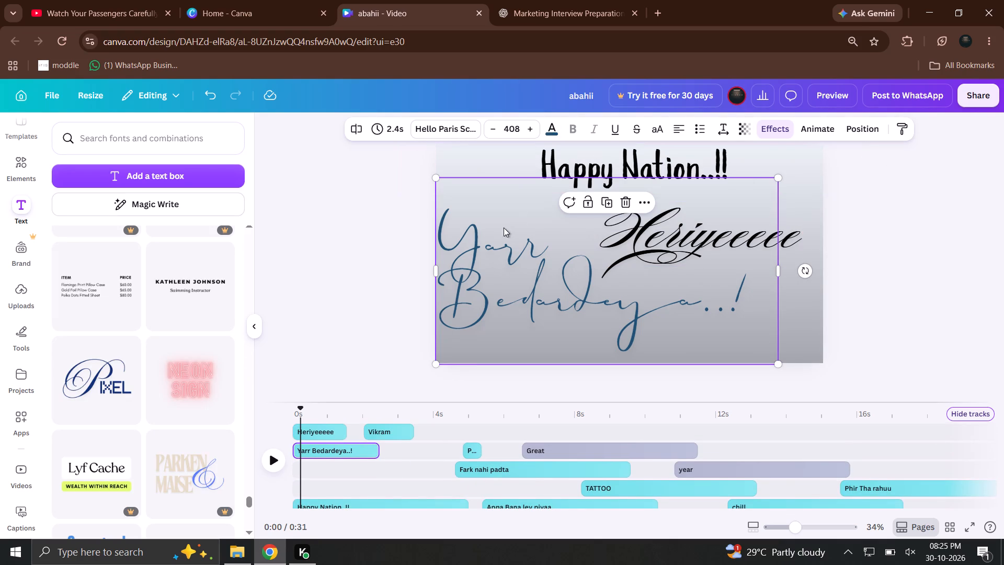
{"action": "left_click", "coordinate": [644, 148]}
{"action": "left_click", "coordinate": [560, 138]}
{"action": "left_click", "coordinate": [558, 131]}
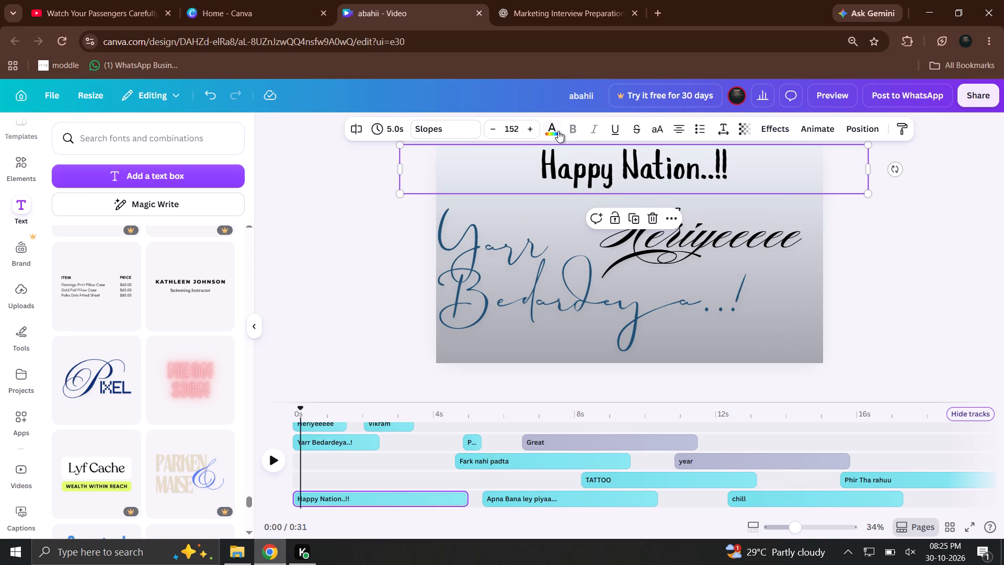
{"action": "left_click", "coordinate": [119, 216]}
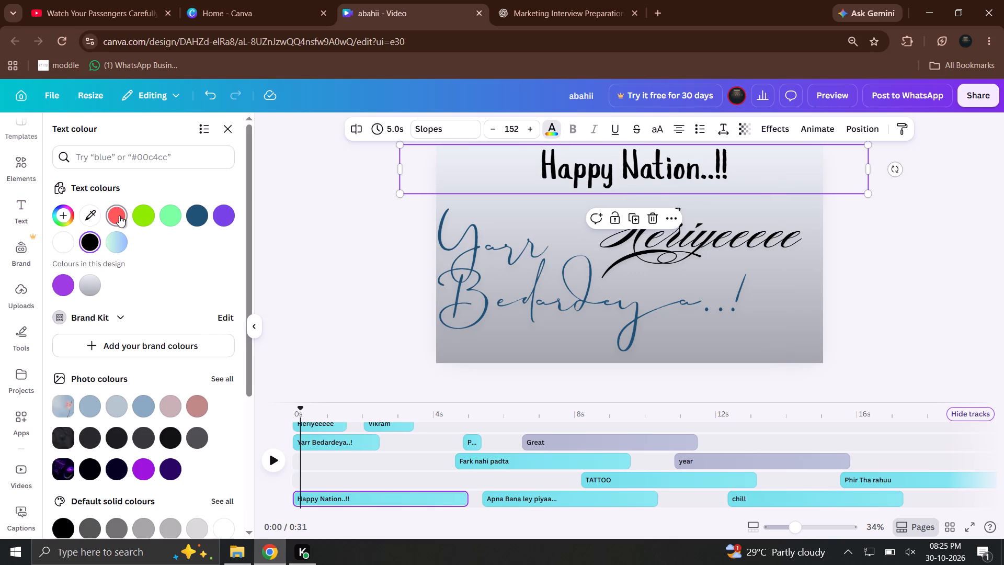
{"action": "left_click", "coordinate": [839, 247]}
{"action": "left_click", "coordinate": [758, 301]}
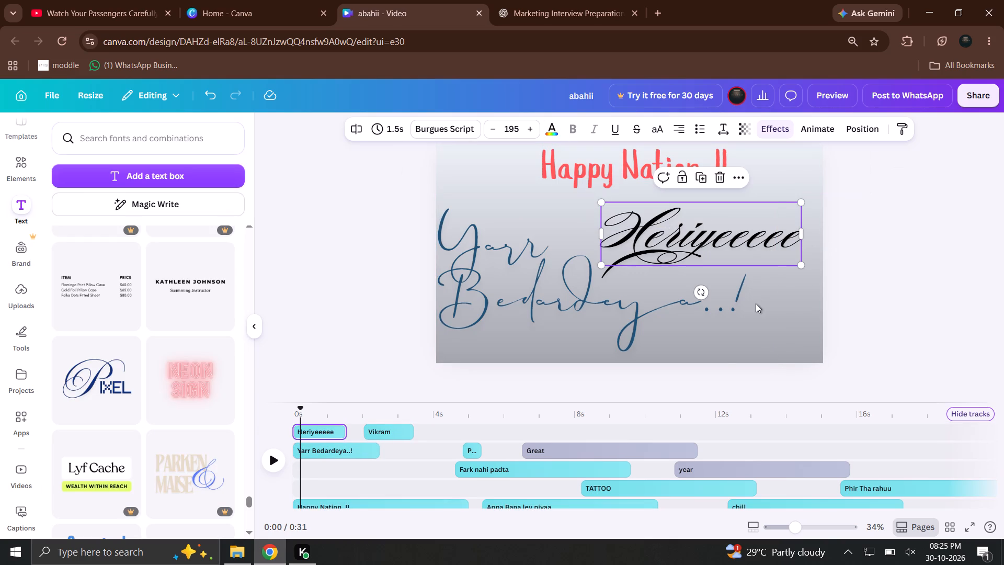
{"action": "left_click", "coordinate": [723, 358]}
{"action": "left_click", "coordinate": [798, 337]}
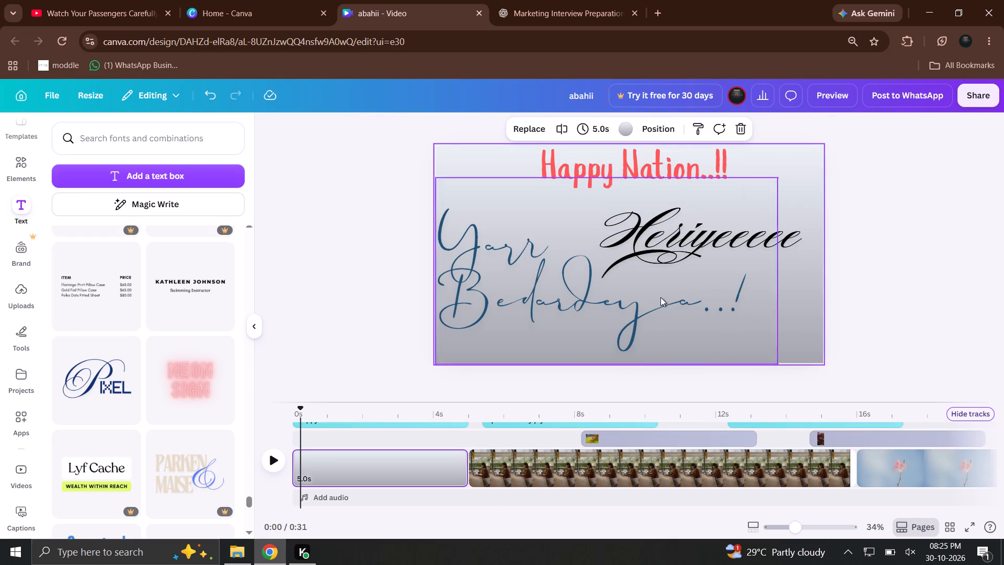
Move the "Yarr Bedardeya..!" text slightly down in the frame, further below "Happy Nation..!!".
{"action": "left_click_drag", "start_coordinate": [635, 300], "coordinate": [635, 319]}
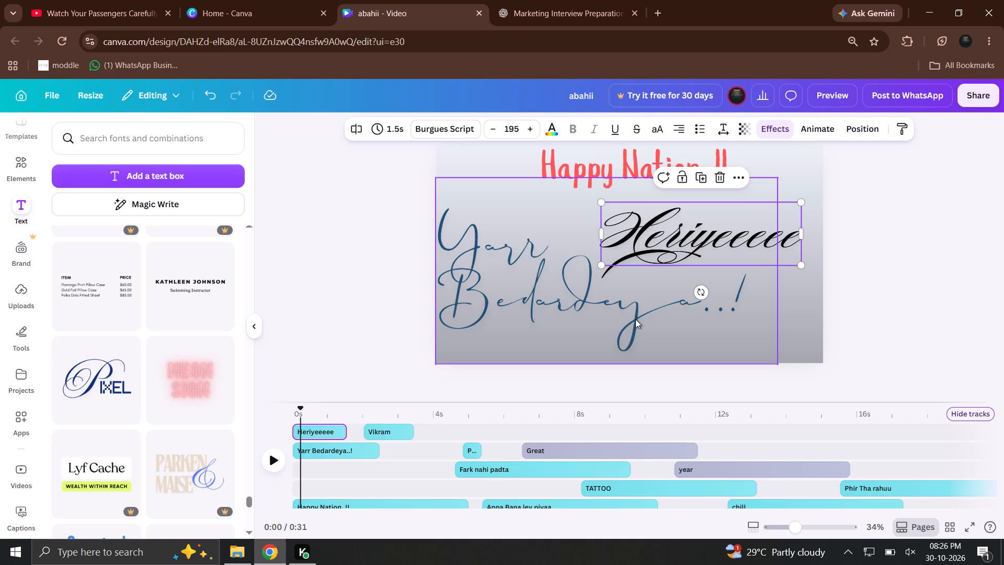
{"action": "left_click_drag", "start_coordinate": [635, 319], "coordinate": [637, 317]}
{"action": "left_click_drag", "start_coordinate": [578, 308], "coordinate": [578, 320]}
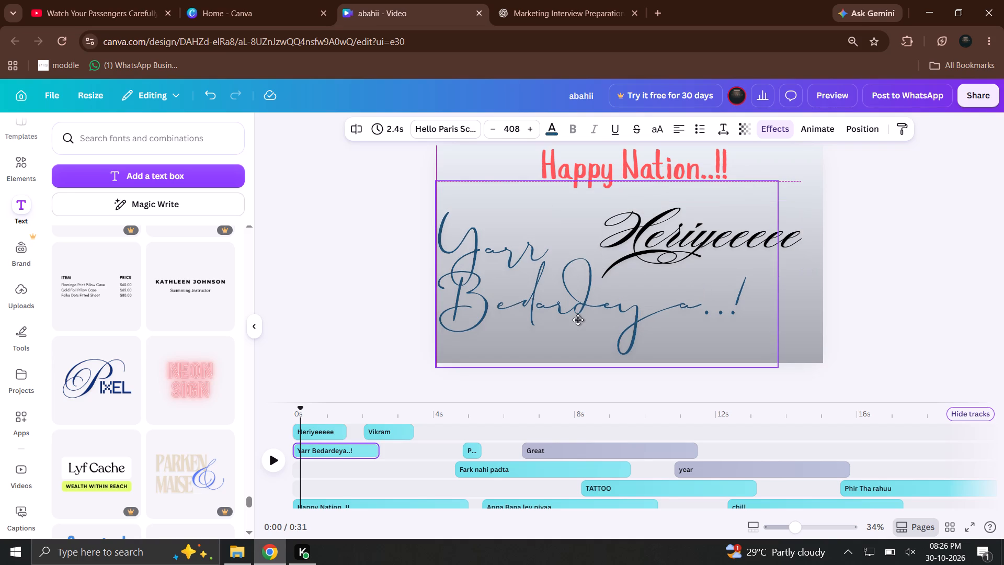
{"action": "left_click_drag", "start_coordinate": [578, 320], "coordinate": [579, 318]}
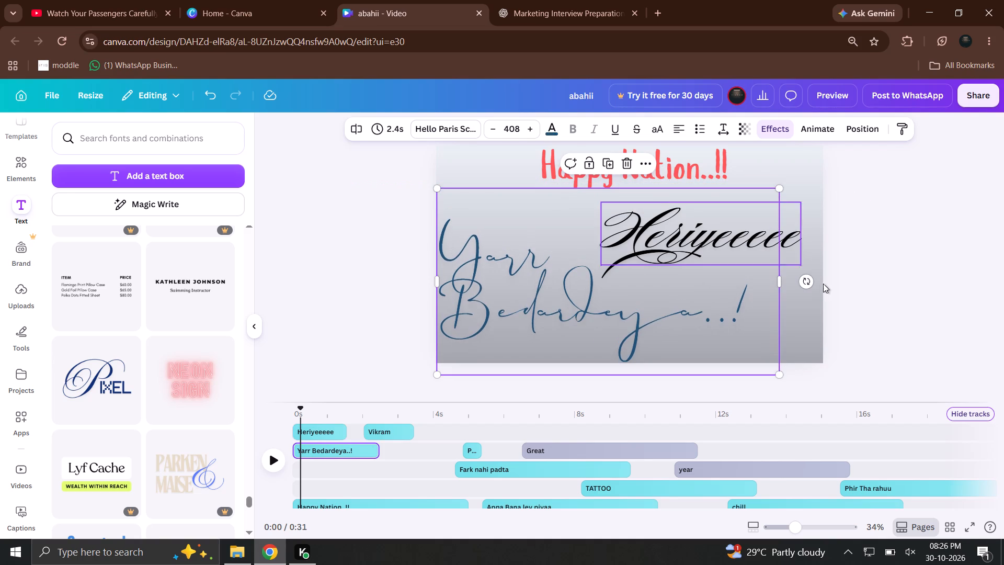
{"action": "left_click", "coordinate": [827, 283]}
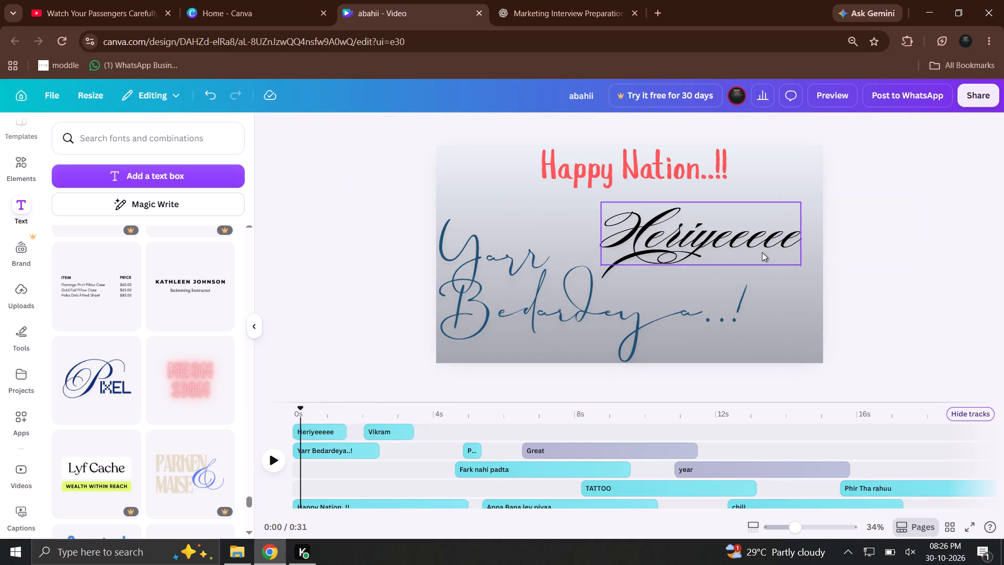
Replay and scrub through the opening seconds to check the restyled "Happy Nation..!!" with "Yarr Bedardeya..!", "Heriyeeeee" and "Vikram".
{"action": "left_click_drag", "start_coordinate": [304, 408], "coordinate": [297, 417]}
{"action": "left_click", "coordinate": [266, 462]}
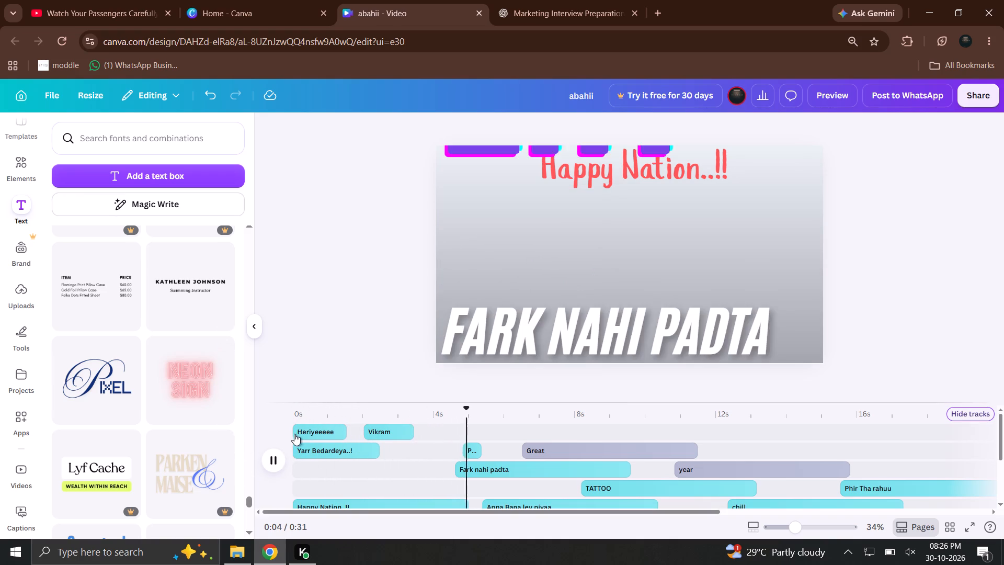
{"action": "left_click", "coordinate": [272, 450]}
{"action": "left_click", "coordinate": [272, 458]}
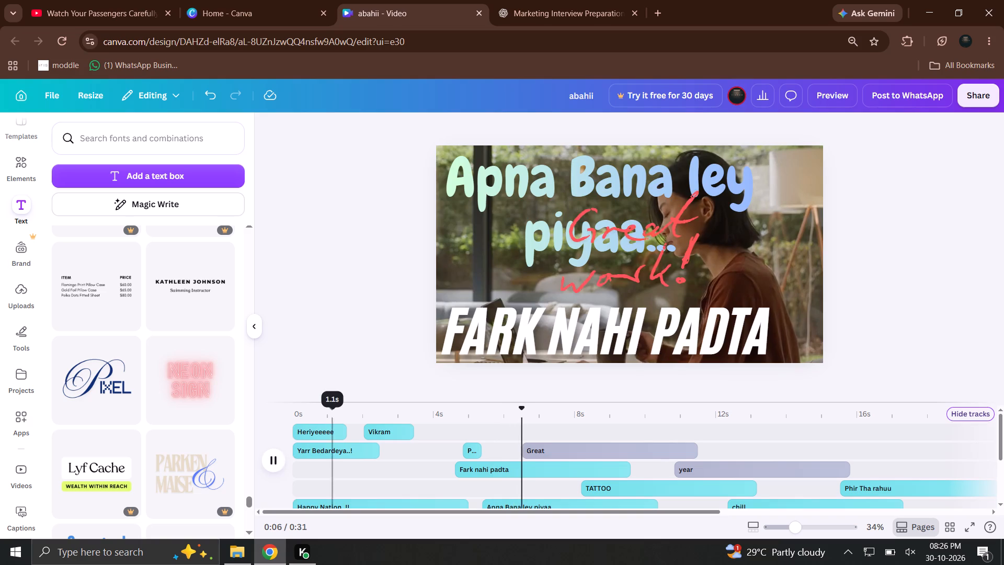
{"action": "left_click_drag", "start_coordinate": [326, 411], "coordinate": [293, 418]}
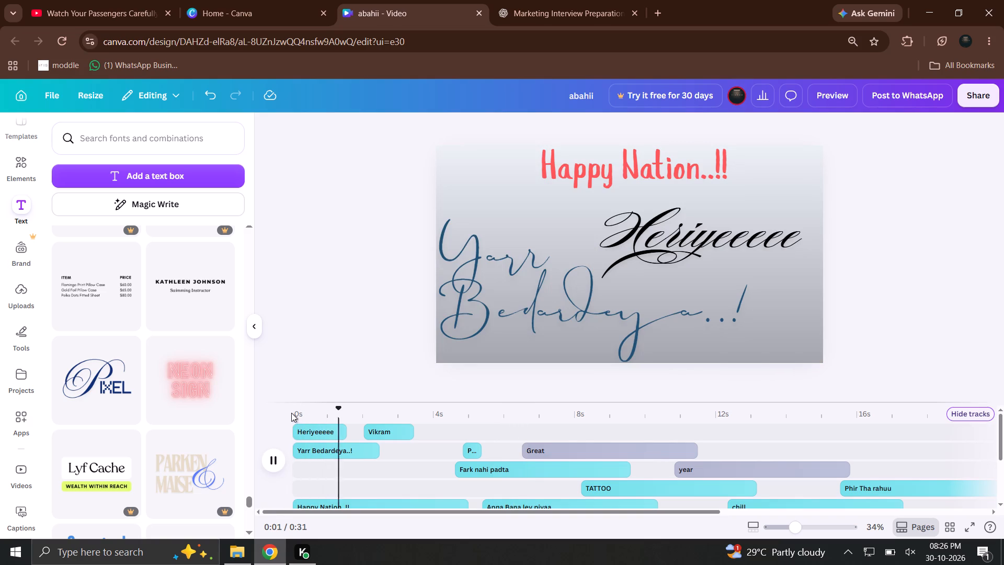
{"action": "left_click", "coordinate": [276, 460]}
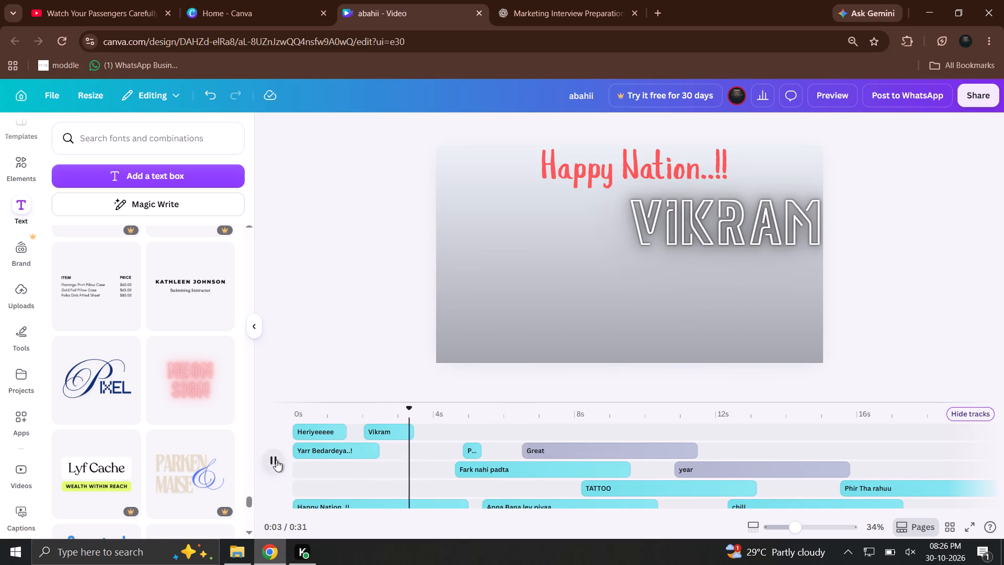
{"action": "left_click_drag", "start_coordinate": [324, 420], "coordinate": [447, 421]}
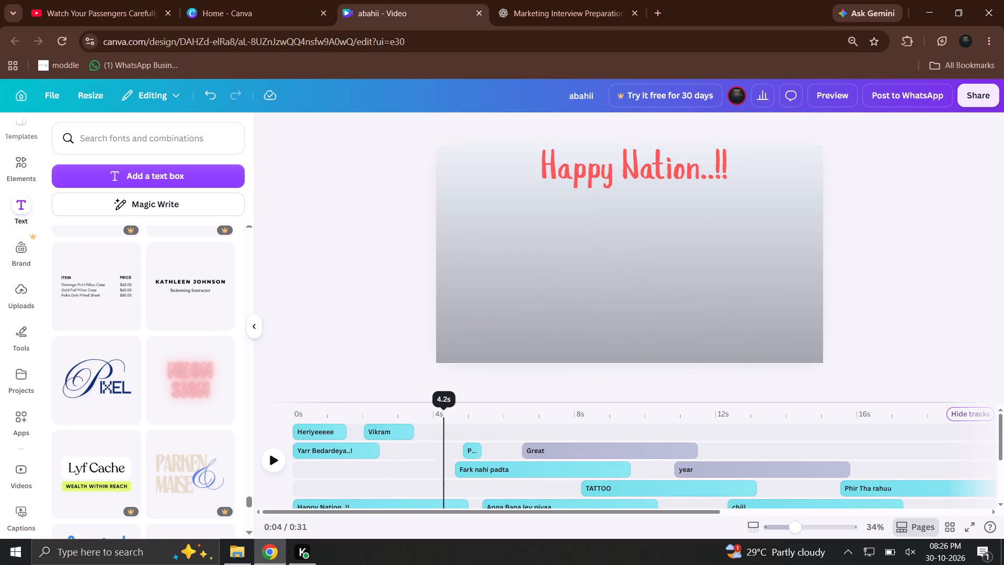
{"action": "left_click_drag", "start_coordinate": [447, 421], "coordinate": [434, 420]}
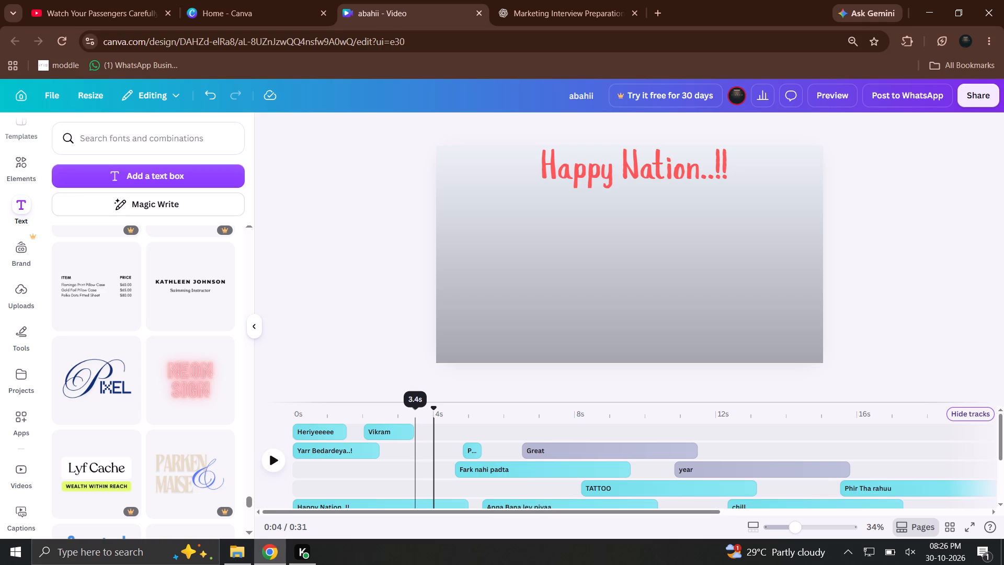
{"action": "left_click_drag", "start_coordinate": [414, 411], "coordinate": [379, 410]}
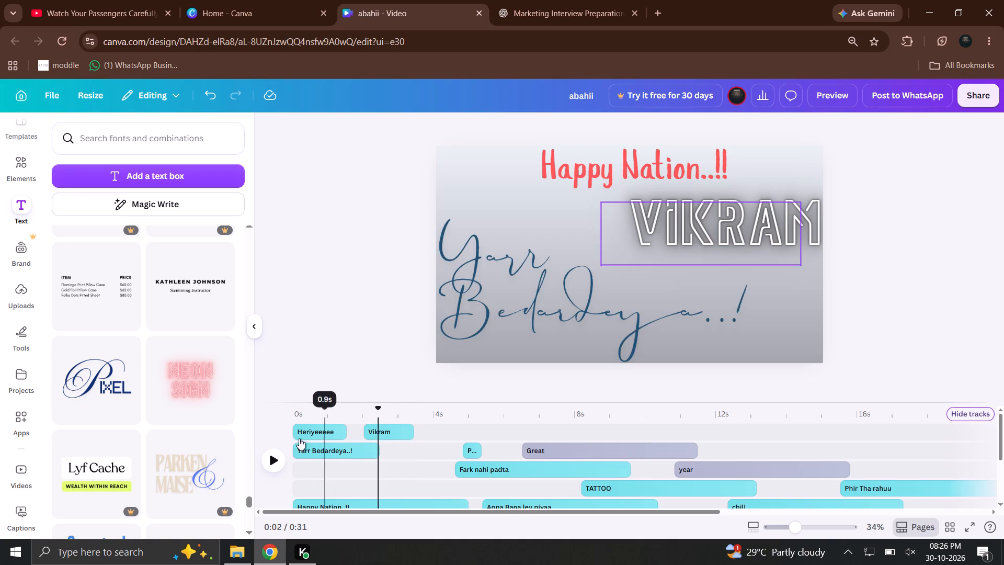
{"action": "left_click", "coordinate": [270, 450]}
Look through the ready-made text designs while the video plays.
{"action": "scroll", "coordinate": [152, 431], "scroll_direction": "down", "scroll_amount": 5}
{"action": "scroll", "coordinate": [151, 425], "scroll_direction": "up", "scroll_amount": 3}
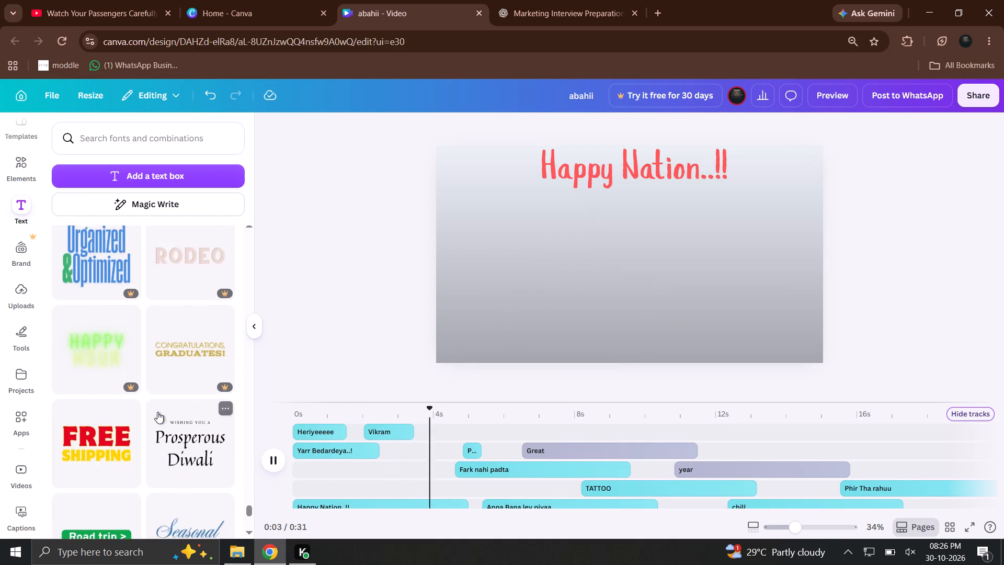
{"action": "scroll", "coordinate": [159, 392], "scroll_direction": "up", "scroll_amount": 4}
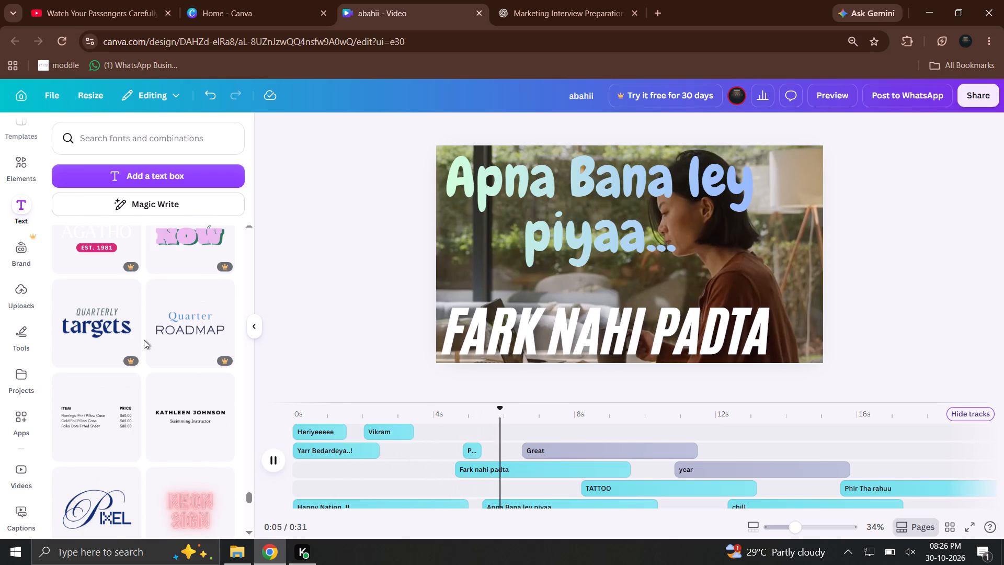
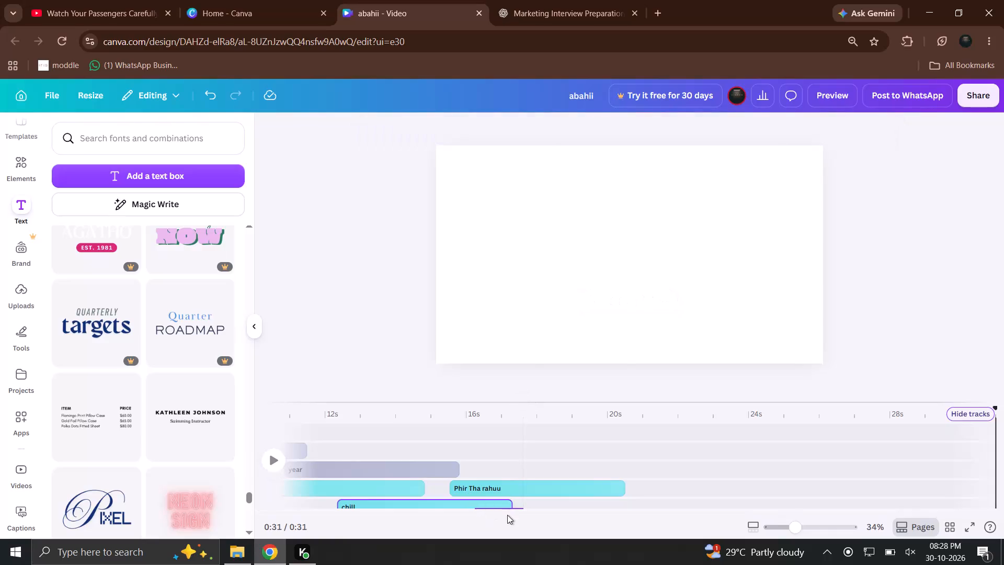
Go to about 13 s in the video and slightly reposition the purple "chill" text beside "TATTOO".
{"action": "left_click_drag", "start_coordinate": [511, 514], "coordinate": [288, 514]}
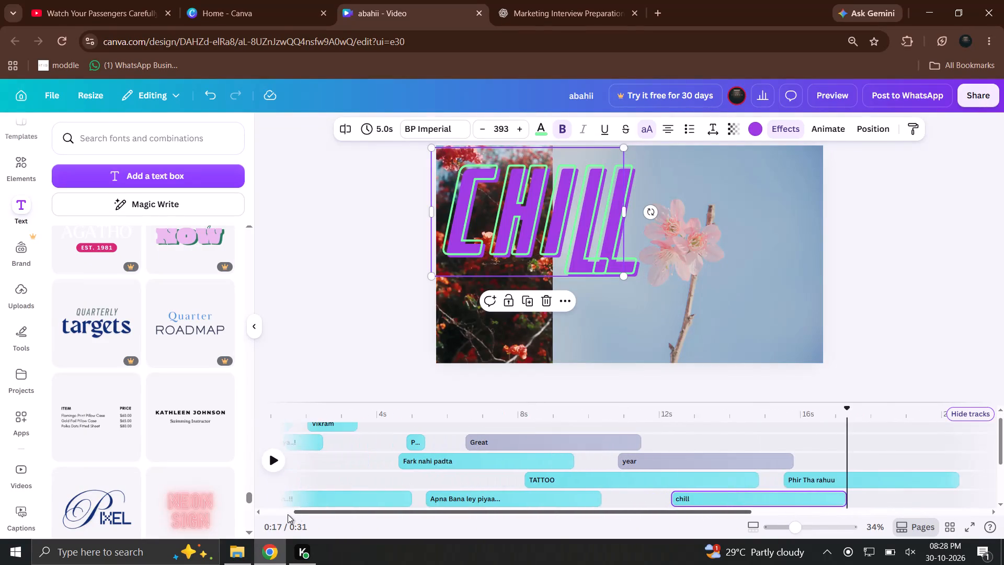
{"action": "left_click_drag", "start_coordinate": [288, 514], "coordinate": [279, 514]}
{"action": "left_click_drag", "start_coordinate": [771, 408], "coordinate": [711, 406]}
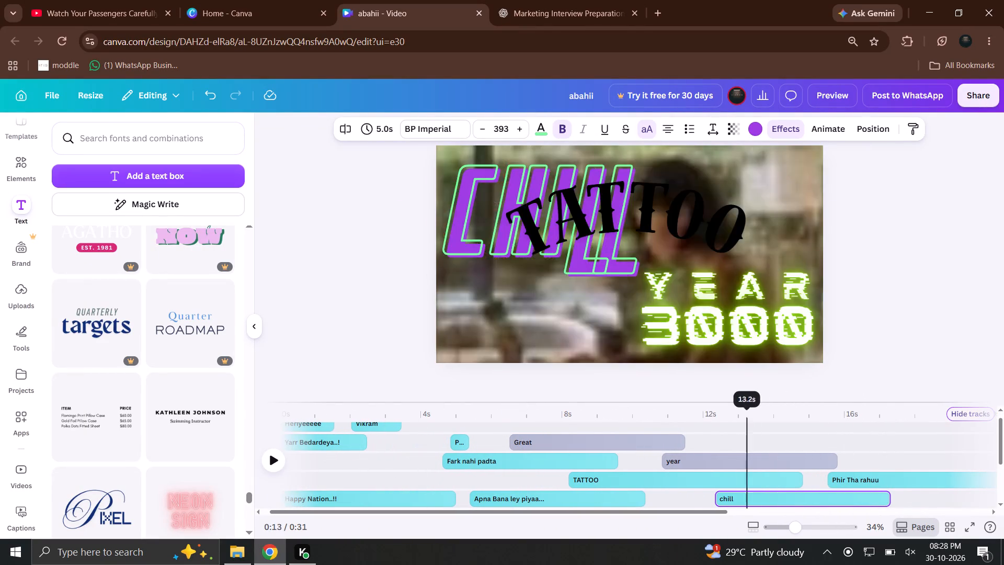
{"action": "left_click_drag", "start_coordinate": [711, 406], "coordinate": [751, 403]}
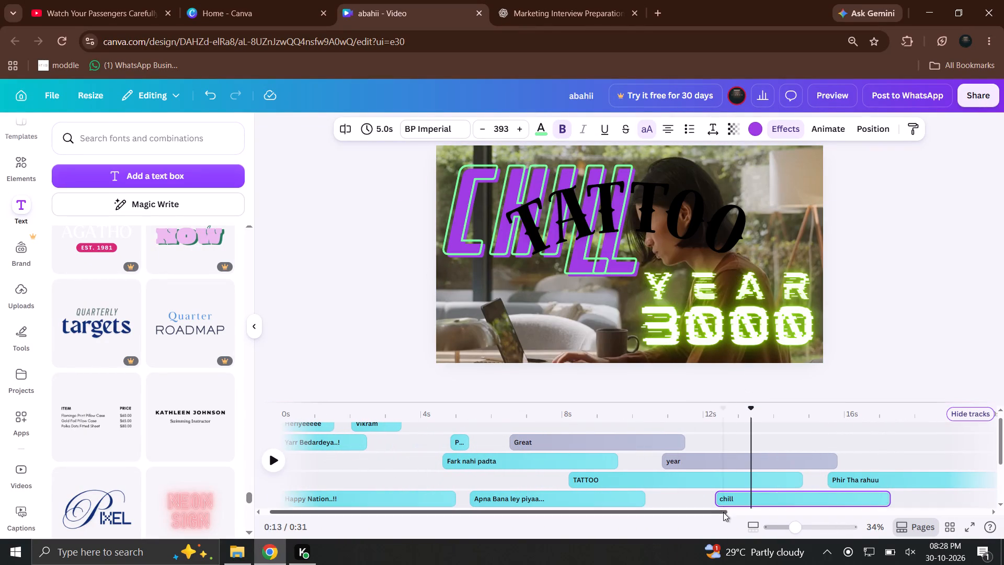
{"action": "left_click", "coordinate": [506, 198]}
{"action": "left_click", "coordinate": [485, 183]}
{"action": "left_click_drag", "start_coordinate": [604, 214], "coordinate": [646, 223]}
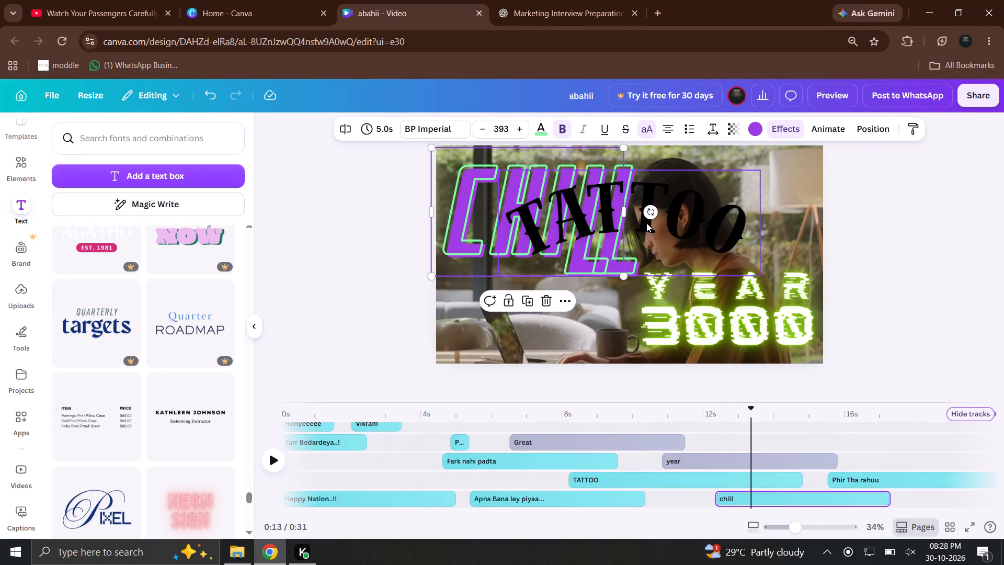
{"action": "left_click_drag", "start_coordinate": [646, 223], "coordinate": [599, 232]}
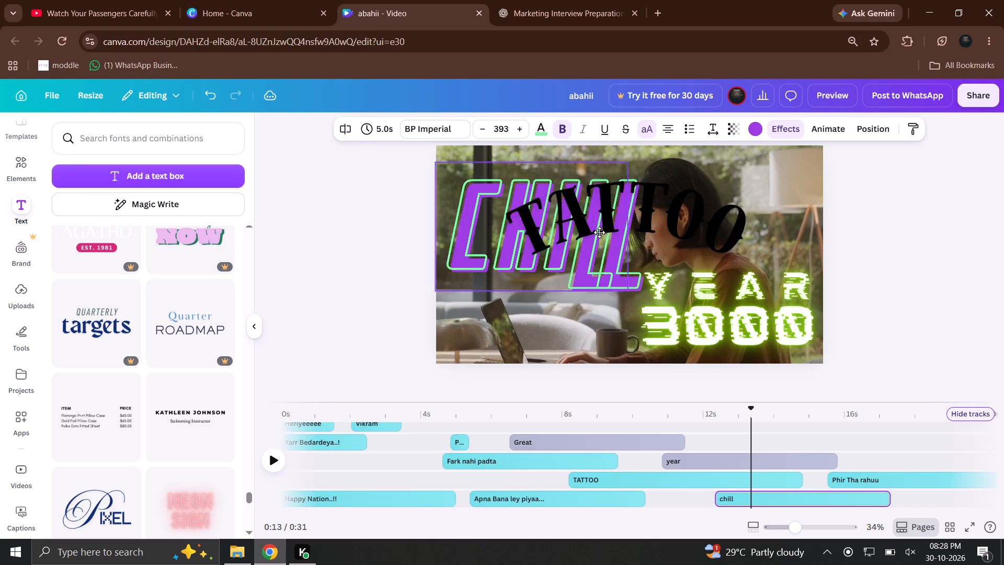
{"action": "left_click_drag", "start_coordinate": [599, 232], "coordinate": [600, 216]}
Play from the start to 0:04, add the "Seasonal EXCLUSIVES" text design there, and shrink it below "Happy Nation..!!".
{"action": "left_click_drag", "start_coordinate": [303, 408], "coordinate": [279, 418]}
{"action": "left_click", "coordinate": [275, 455]}
{"action": "scroll", "coordinate": [161, 354], "scroll_direction": "down", "scroll_amount": 4}
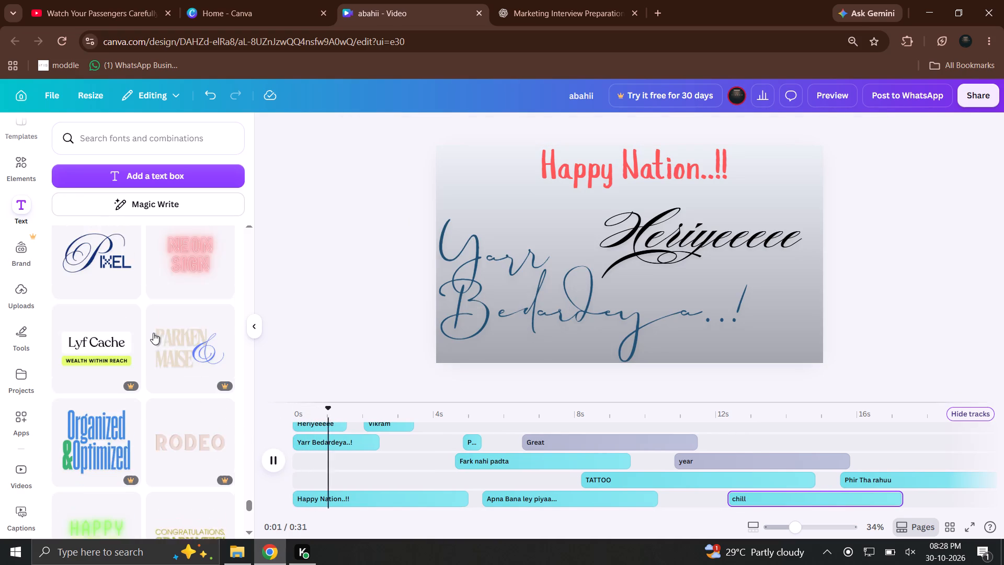
{"action": "scroll", "coordinate": [156, 336], "scroll_direction": "down", "scroll_amount": 9}
{"action": "scroll", "coordinate": [146, 330], "scroll_direction": "up", "scroll_amount": 3}
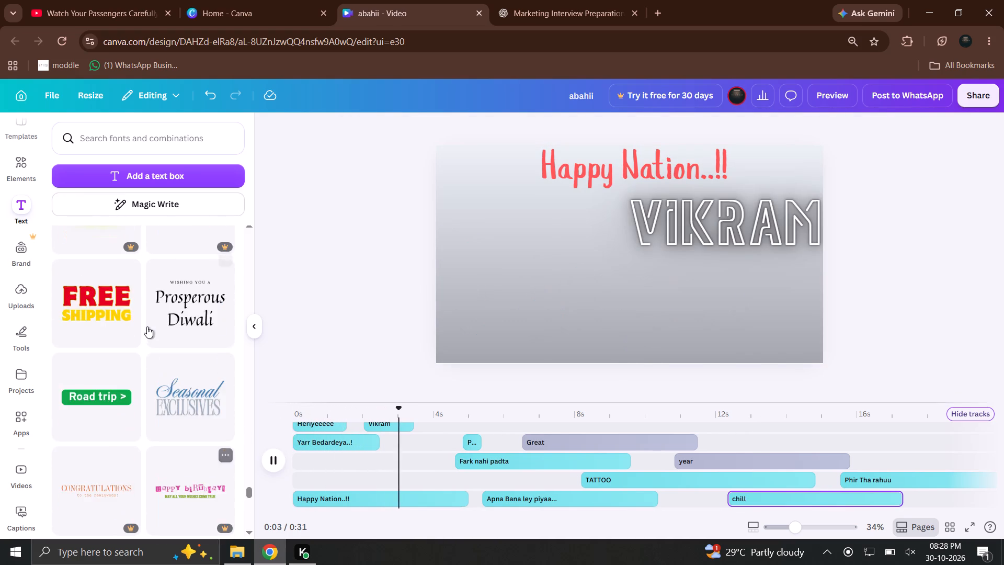
{"action": "scroll", "coordinate": [147, 350], "scroll_direction": "down", "scroll_amount": 6}
{"action": "scroll", "coordinate": [143, 338], "scroll_direction": "up", "scroll_amount": 5}
{"action": "left_click_drag", "start_coordinate": [184, 324], "coordinate": [558, 208]}
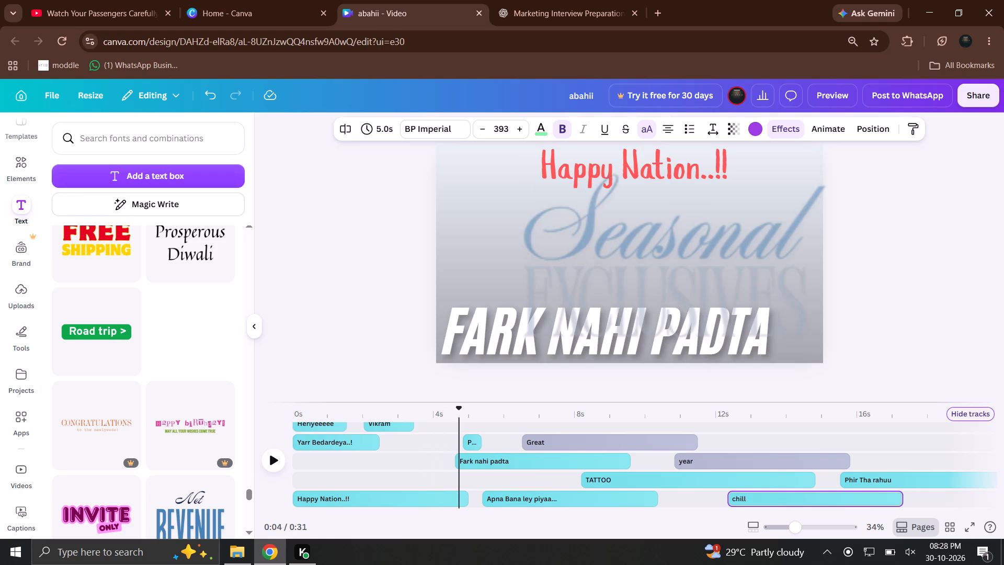
{"action": "left_click_drag", "start_coordinate": [558, 208], "coordinate": [525, 187]}
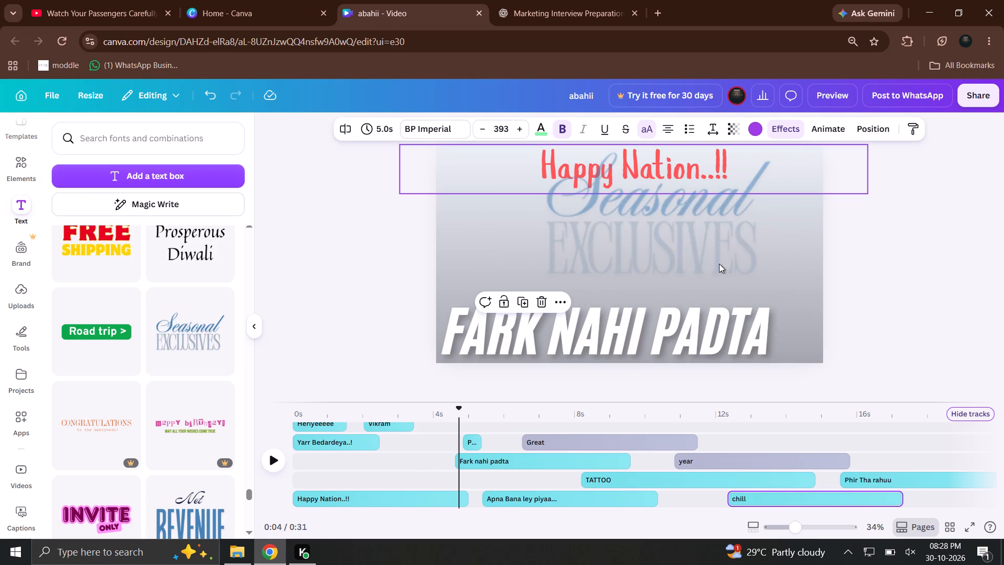
{"action": "left_click_drag", "start_coordinate": [830, 154], "coordinate": [696, 242]}
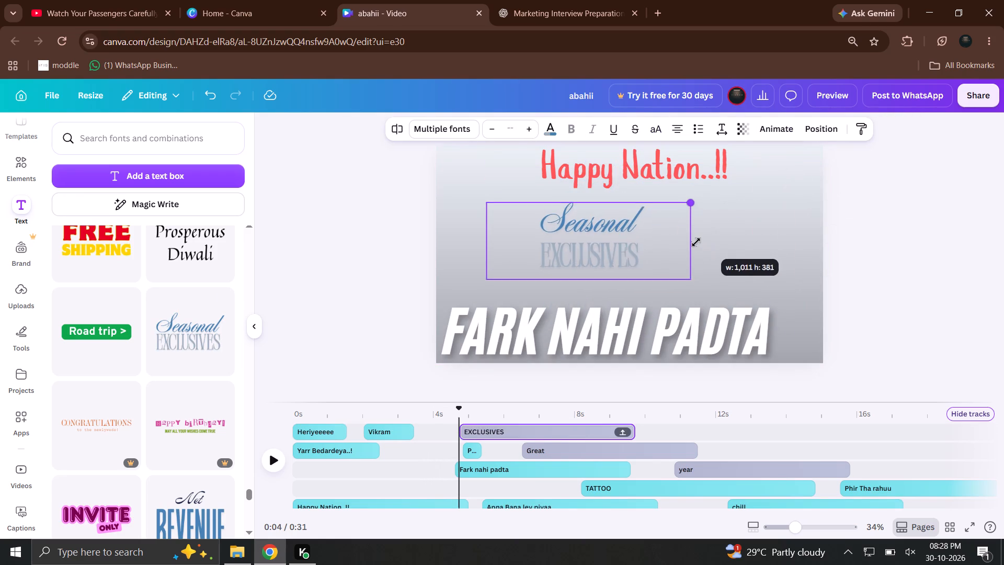
{"action": "left_click_drag", "start_coordinate": [696, 242], "coordinate": [693, 243]}
Ungroup the "Seasonal EXCLUSIVES" design and delete its "EXCLUSIVES" line.
{"action": "left_click", "coordinate": [645, 261]}
{"action": "left_click", "coordinate": [559, 213]}
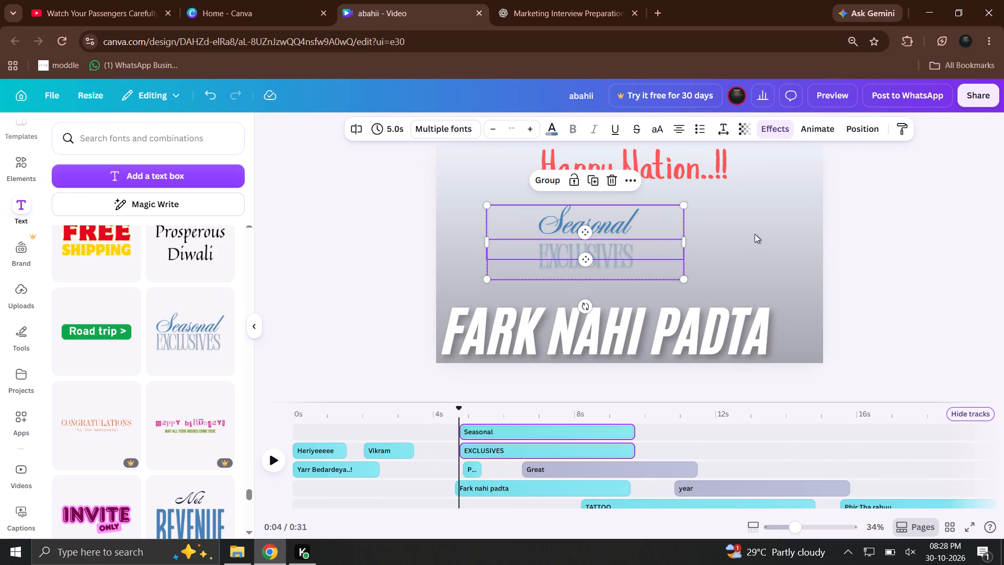
{"action": "left_click", "coordinate": [755, 234]}
{"action": "left_click", "coordinate": [609, 233]}
{"action": "left_click", "coordinate": [706, 239]}
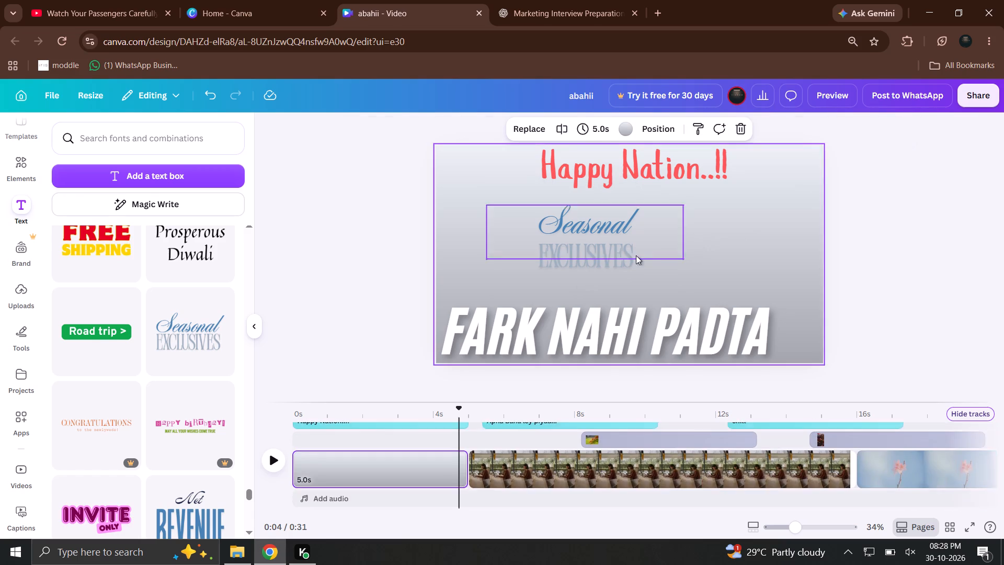
{"action": "left_click", "coordinate": [624, 262]}
{"action": "left_click", "coordinate": [607, 214]}
Enlarge the "Seasonal" text to size 269 and centre it between "Happy Nation..!!" and "Fark nahi padta".
{"action": "left_click", "coordinate": [619, 234]}
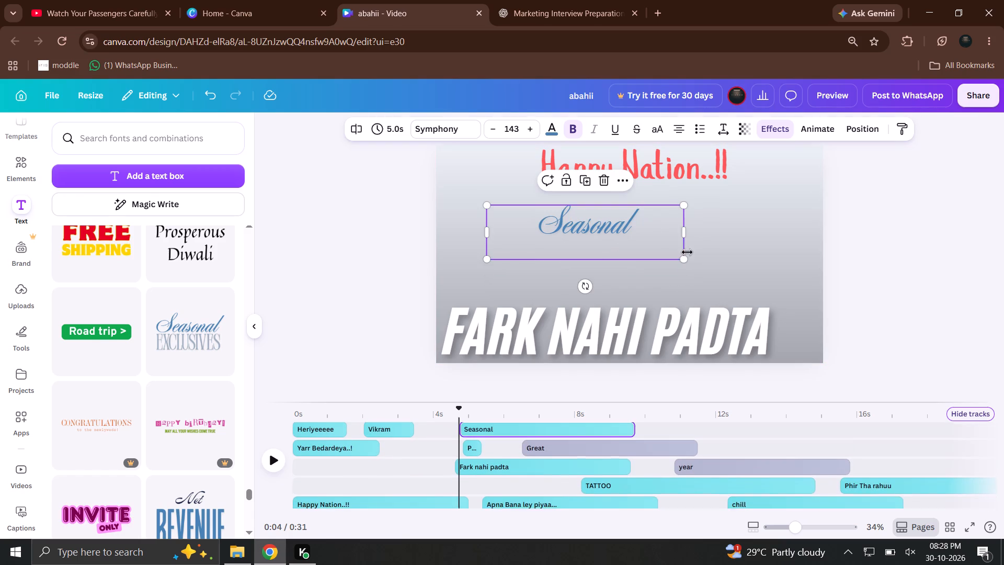
{"action": "left_click", "coordinate": [742, 264]}
{"action": "left_click", "coordinate": [615, 233]}
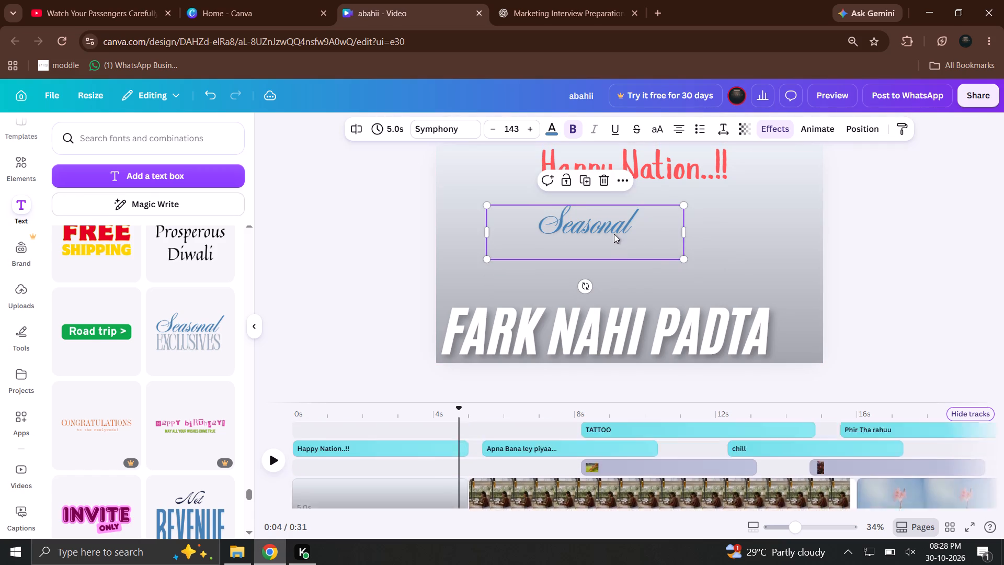
{"action": "left_click", "coordinate": [627, 246]}
{"action": "left_click", "coordinate": [704, 261]}
{"action": "left_click", "coordinate": [638, 243]}
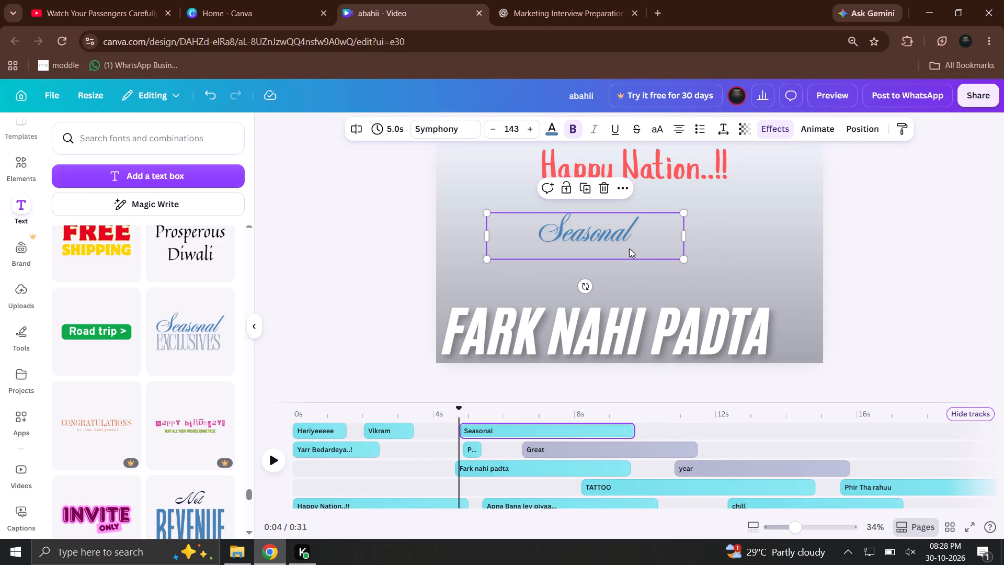
{"action": "left_click", "coordinate": [627, 250]}
{"action": "left_click", "coordinate": [627, 250]}
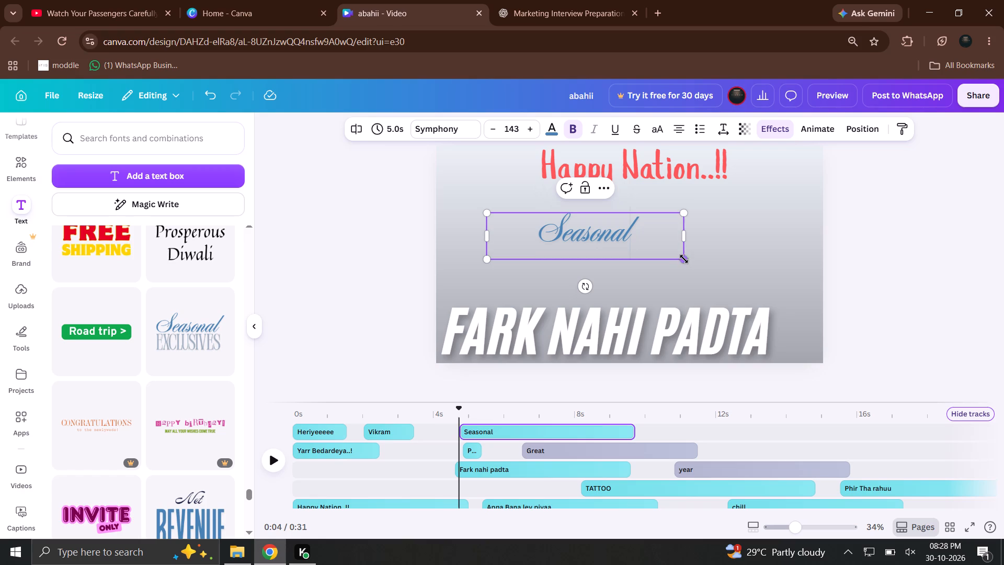
{"action": "left_click_drag", "start_coordinate": [684, 259], "coordinate": [844, 356]}
{"action": "left_click", "coordinate": [800, 325]}
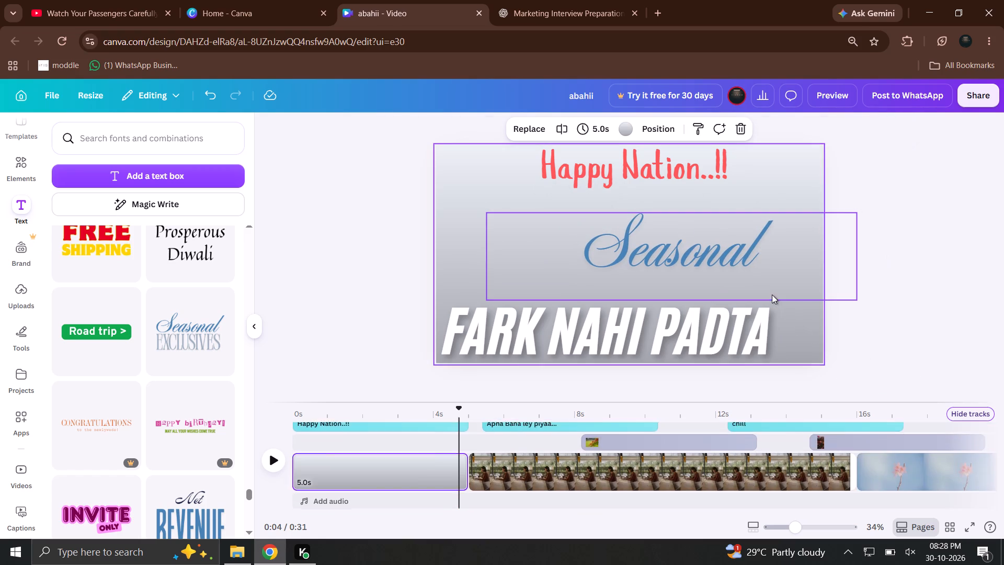
{"action": "left_click_drag", "start_coordinate": [761, 290], "coordinate": [725, 265]}
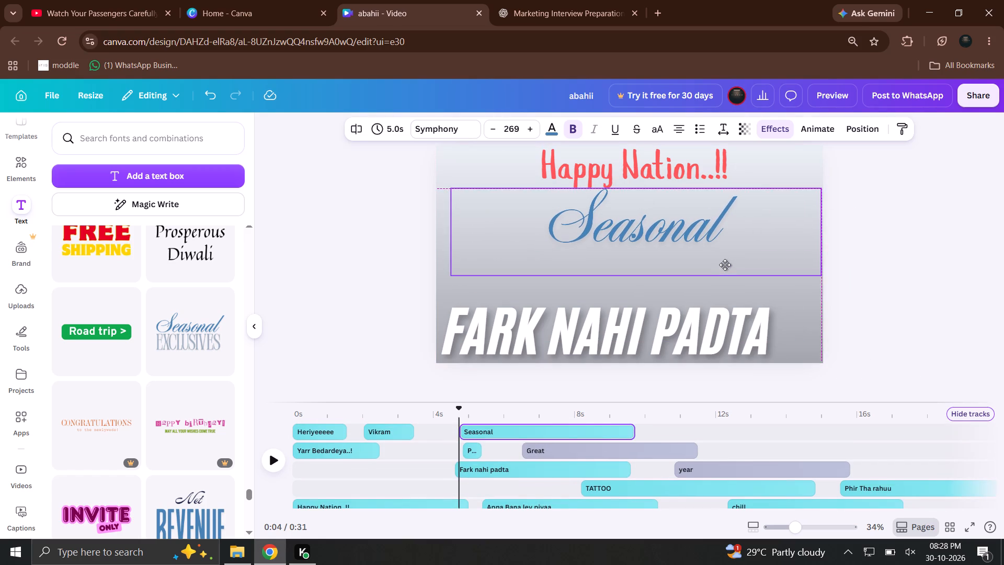
{"action": "left_click_drag", "start_coordinate": [725, 265], "coordinate": [718, 263]}
{"action": "left_click", "coordinate": [943, 319]}
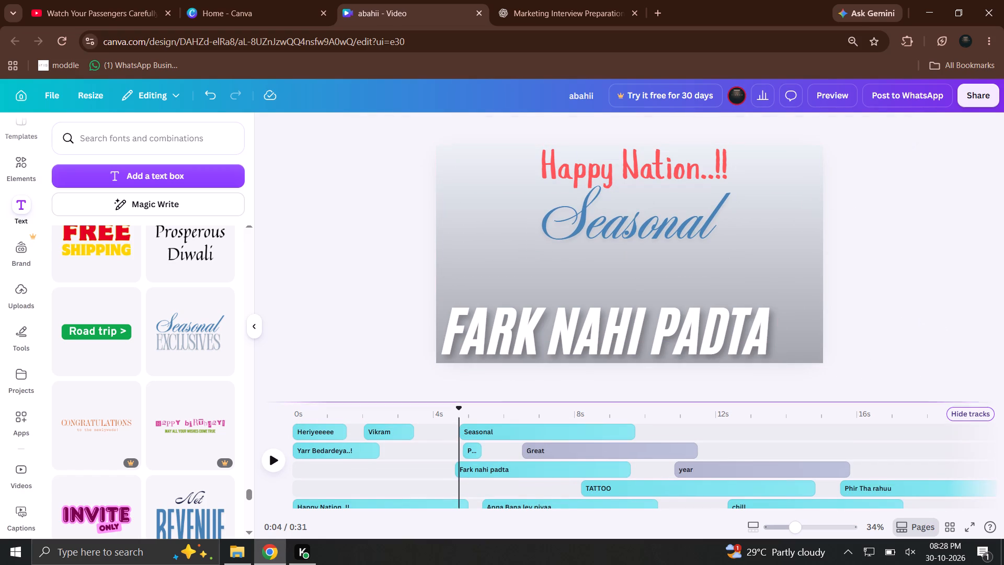
Narrow the "Seasonal" text box, reduce its text to size 177, and centre it directly below "Happy Nation..!!".
{"action": "left_click", "coordinate": [632, 257]}
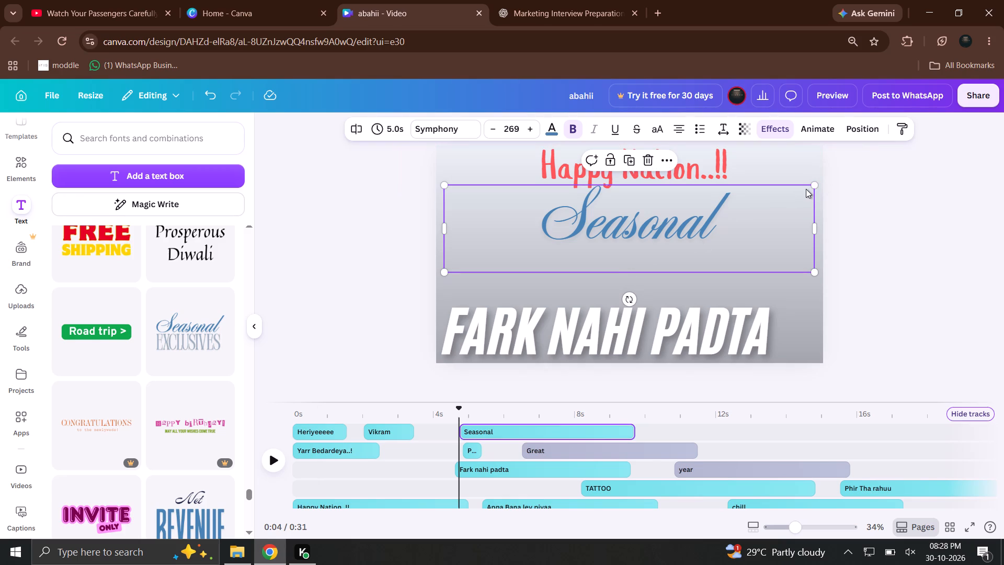
{"action": "left_click_drag", "start_coordinate": [815, 189], "coordinate": [671, 215]}
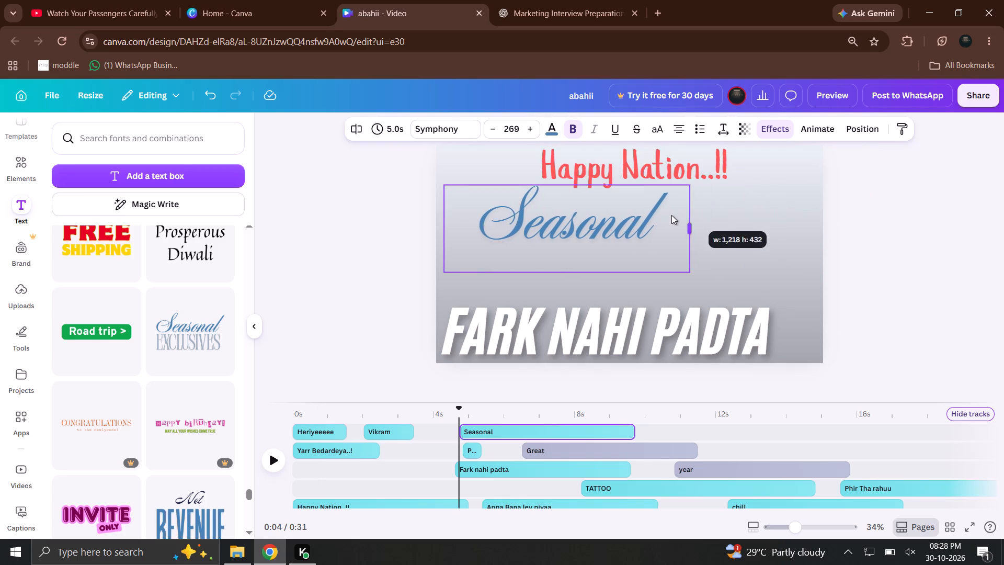
{"action": "left_click_drag", "start_coordinate": [671, 215], "coordinate": [664, 215]}
{"action": "left_click_drag", "start_coordinate": [668, 186], "coordinate": [597, 225]}
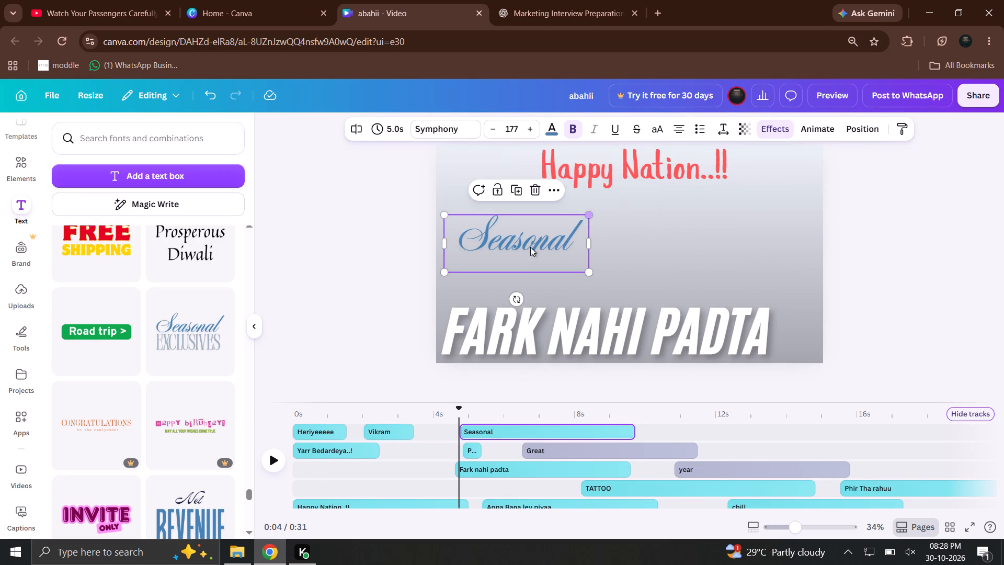
{"action": "left_click_drag", "start_coordinate": [527, 248], "coordinate": [639, 219]}
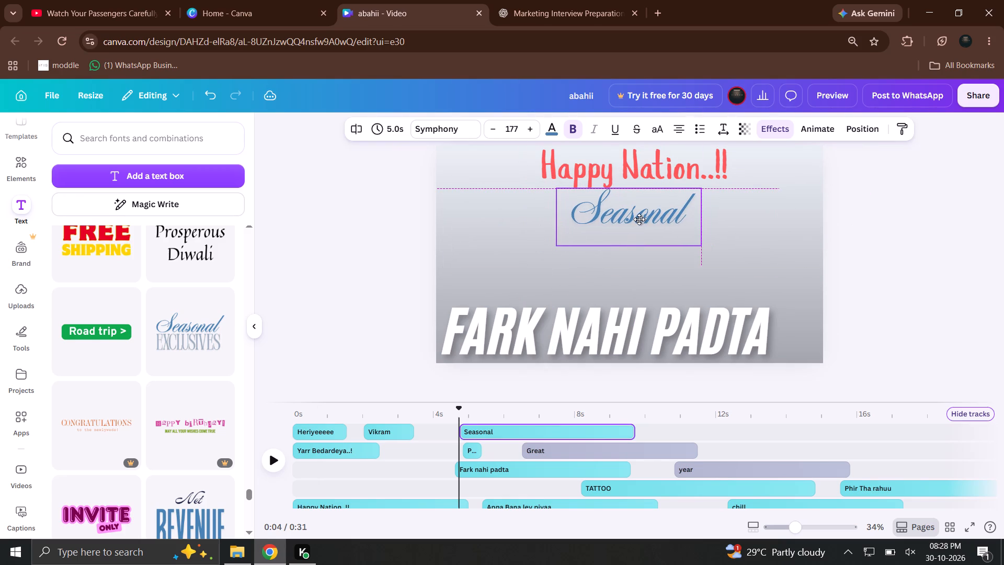
{"action": "left_click_drag", "start_coordinate": [639, 219], "coordinate": [642, 219]}
{"action": "left_click_drag", "start_coordinate": [1003, 295], "coordinate": [992, 296]}
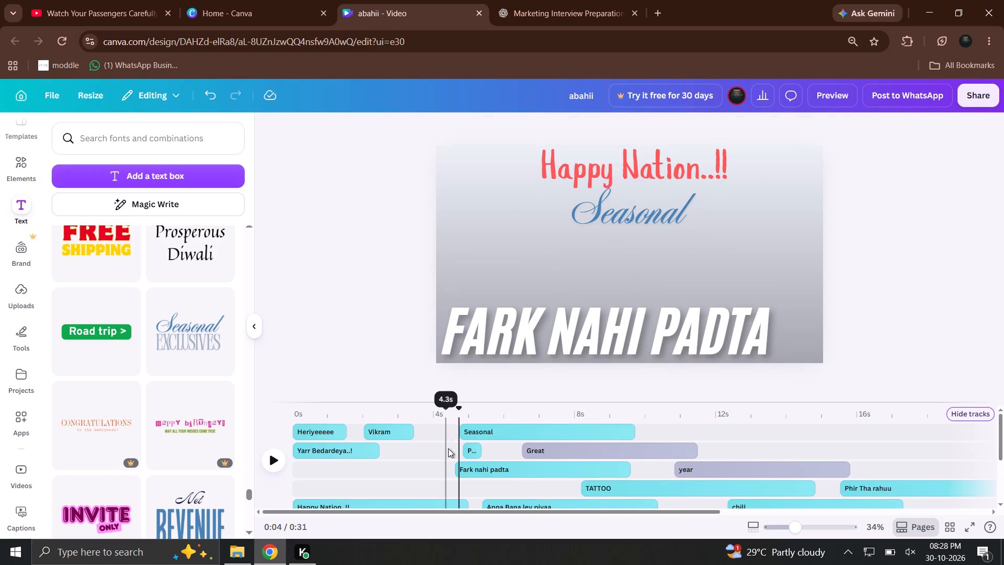
Shift the "Fark nahi padta" text slightly to the right along the bottom of the frame.
{"action": "left_click_drag", "start_coordinate": [614, 332], "coordinate": [633, 331]}
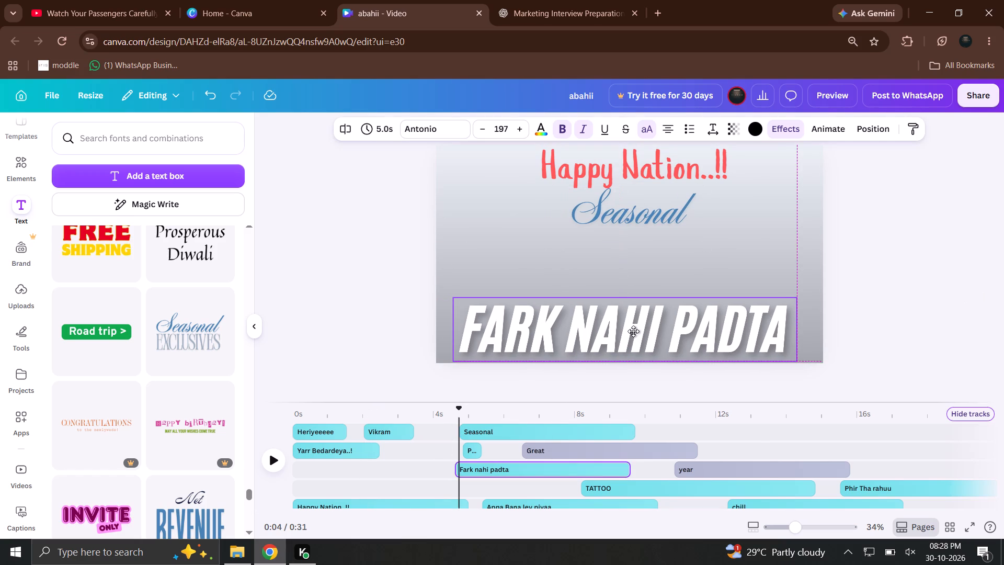
{"action": "left_click_drag", "start_coordinate": [633, 331], "coordinate": [640, 331]}
{"action": "left_click", "coordinate": [885, 327]}
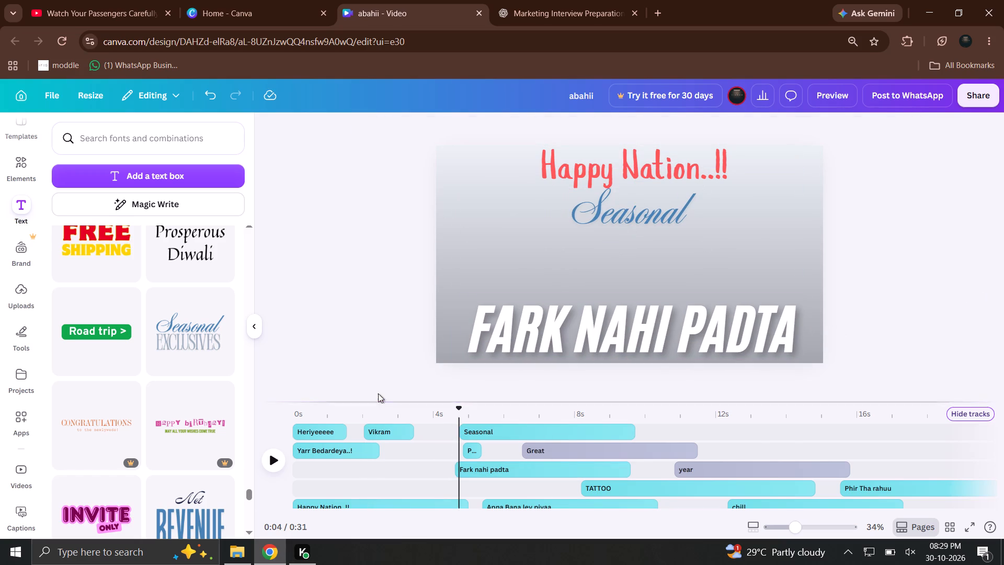
Replay and scrub through the first five seconds to check how "Seasonal" and "Fark nahi padta" appear.
{"action": "left_click_drag", "start_coordinate": [318, 412], "coordinate": [296, 419]}
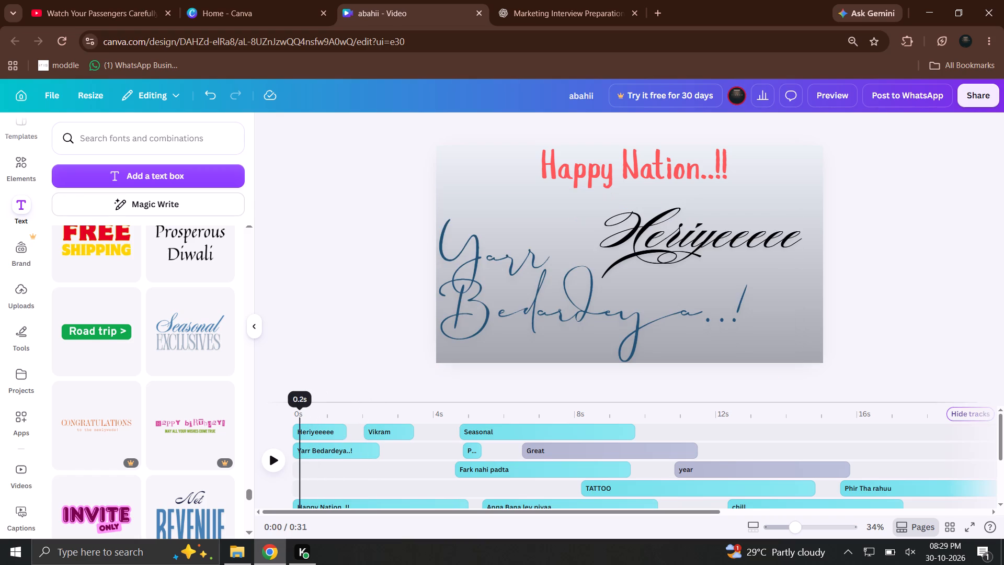
{"action": "left_click_drag", "start_coordinate": [296, 419], "coordinate": [295, 419]}
{"action": "left_click", "coordinate": [264, 456]}
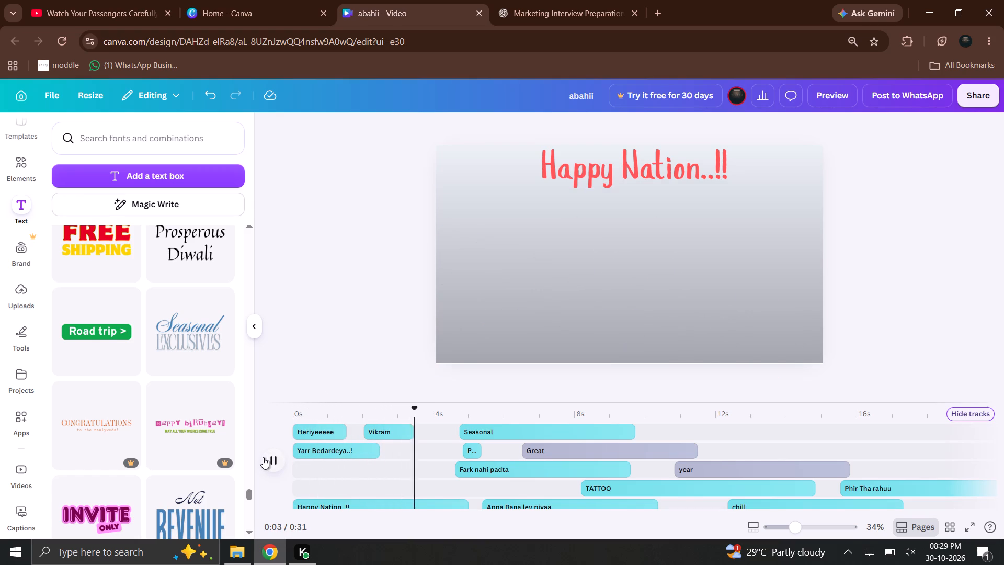
{"action": "left_click", "coordinate": [263, 457]}
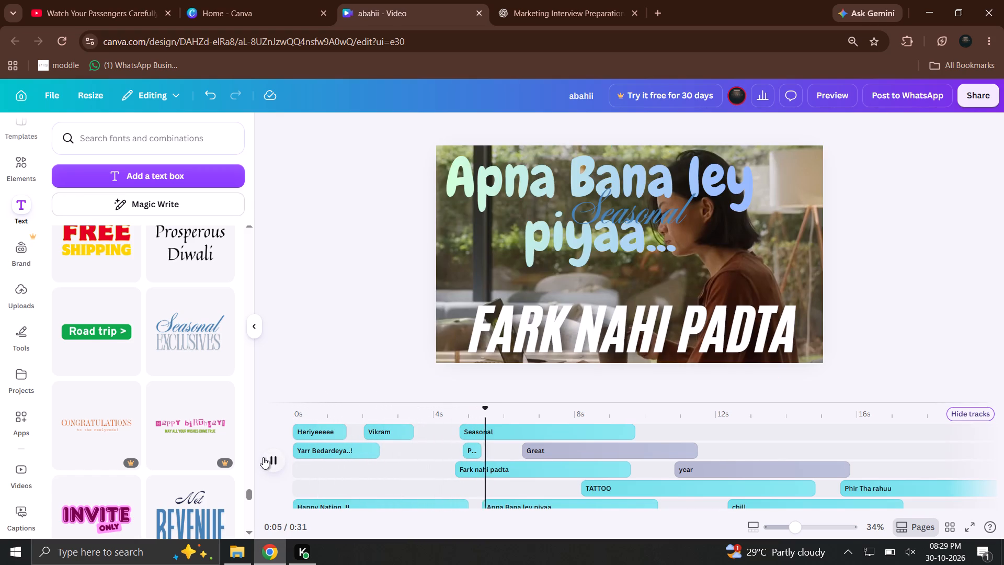
{"action": "left_click_drag", "start_coordinate": [484, 417], "coordinate": [466, 417]}
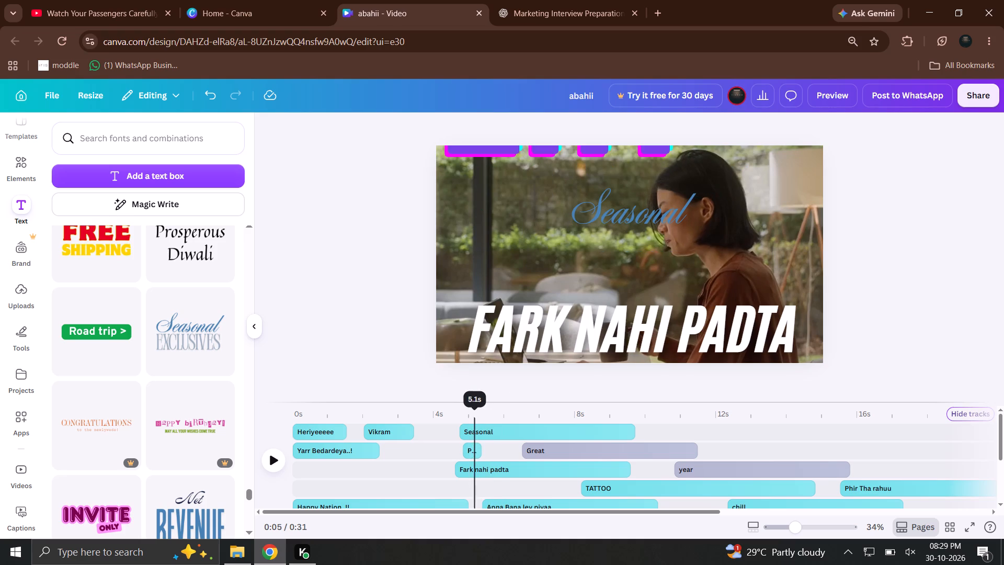
{"action": "left_click_drag", "start_coordinate": [466, 417], "coordinate": [415, 412]}
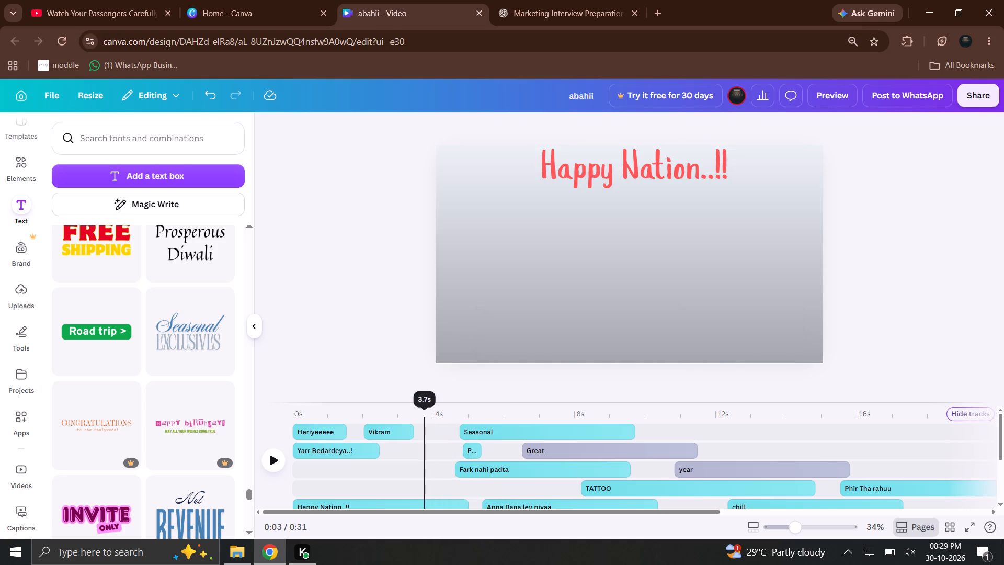
{"action": "left_click_drag", "start_coordinate": [415, 412], "coordinate": [453, 413]}
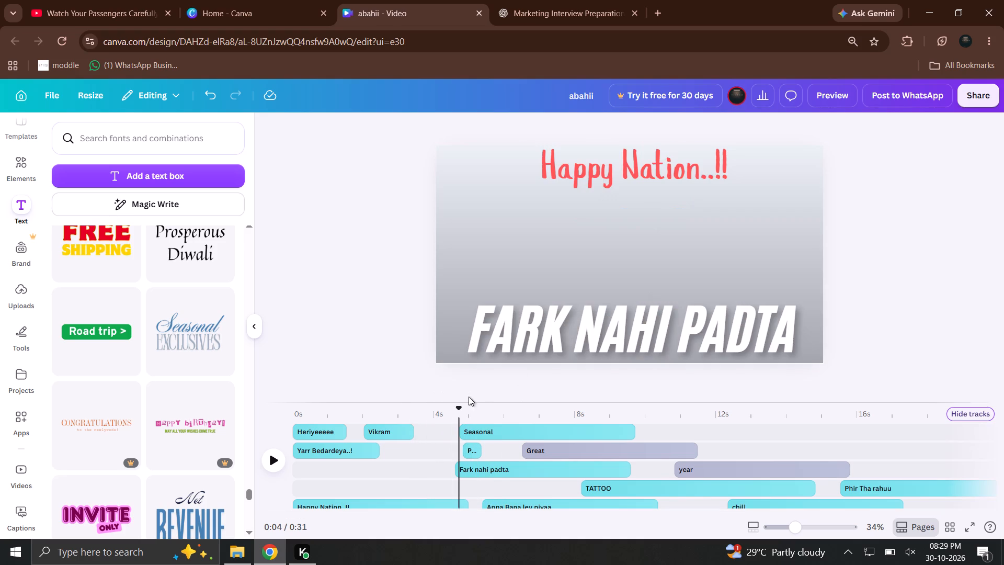
Delete the short purple-and-pink text clip that is cut off at the top of the frame near 0:04.
{"action": "left_click", "coordinate": [475, 444]}
{"action": "left_click", "coordinate": [464, 436]}
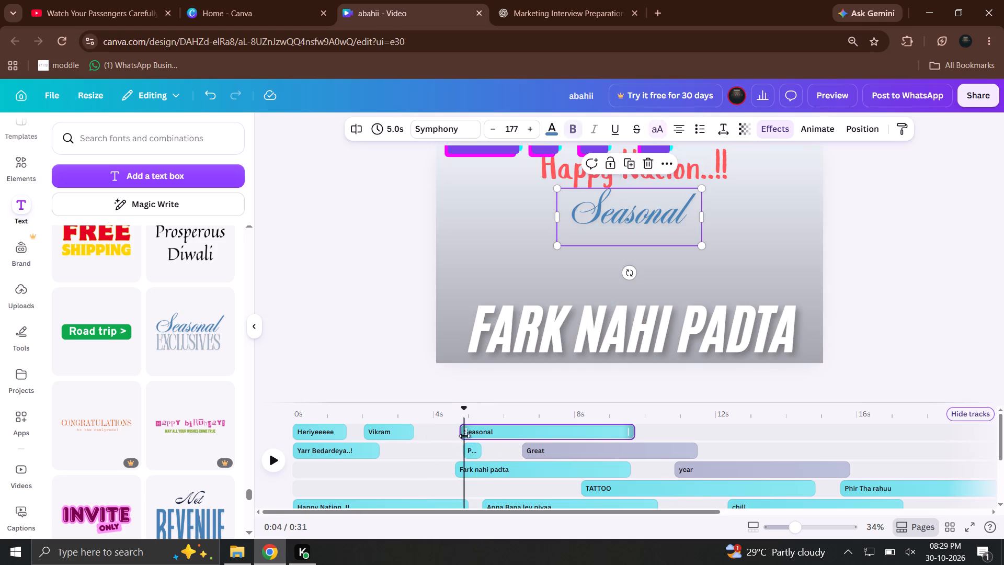
{"action": "left_click", "coordinate": [773, 263]}
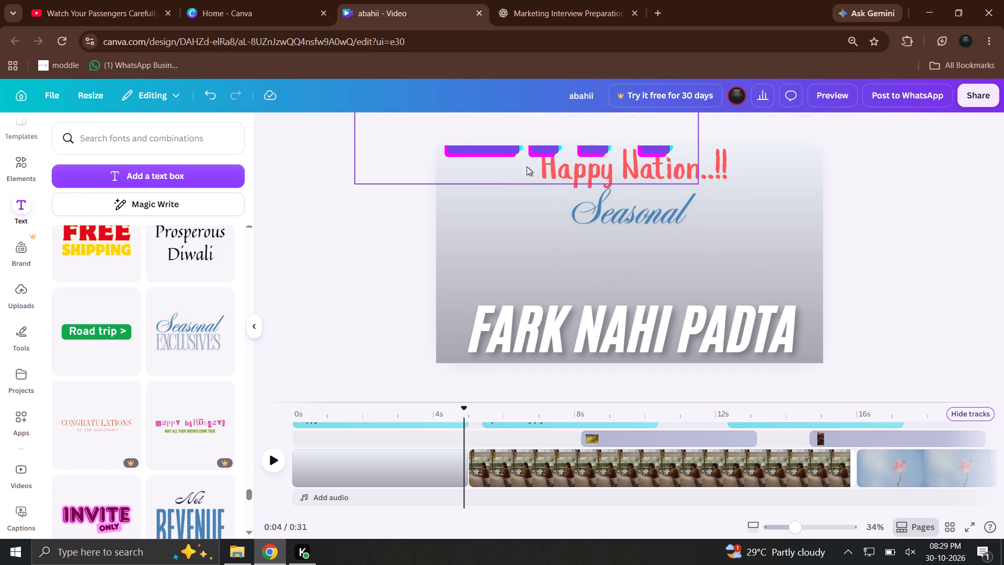
{"action": "left_click", "coordinate": [521, 155]}
{"action": "left_click", "coordinate": [551, 216]}
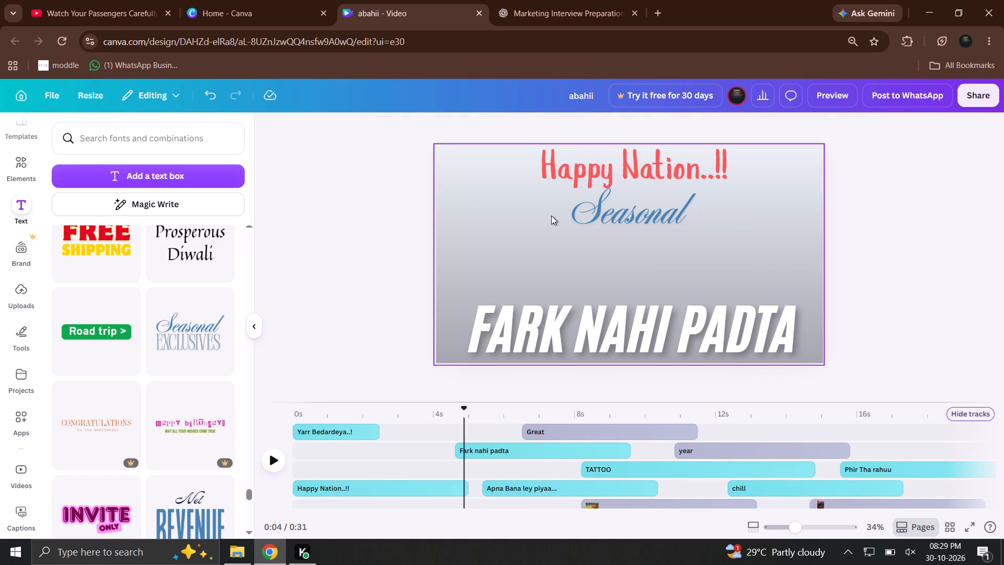
Move the "Seasonal" text slightly lower, keeping it centred beneath "Happy Nation..!!".
{"action": "left_click", "coordinate": [797, 253]}
{"action": "left_click_drag", "start_coordinate": [648, 219], "coordinate": [649, 231]}
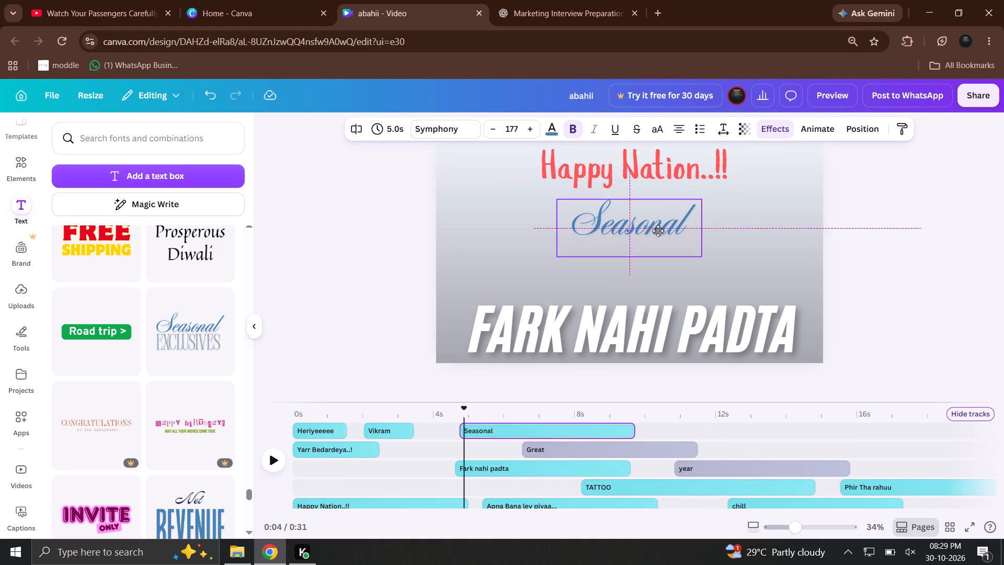
{"action": "left_click", "coordinate": [790, 232]}
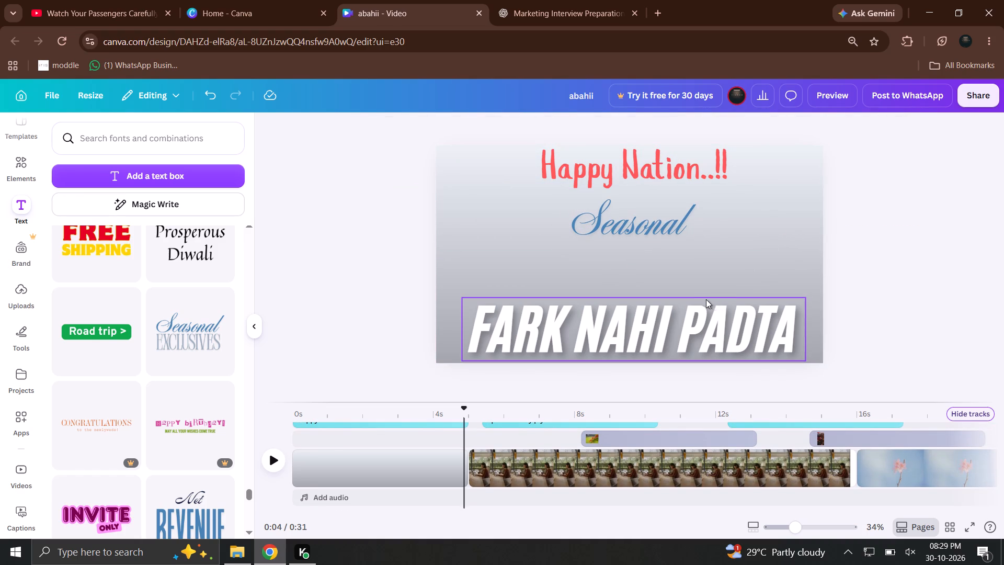
Nudge the "Fark nahi padta" text down until its box meets the bottom edge of the frame.
{"action": "left_click", "coordinate": [585, 335]}
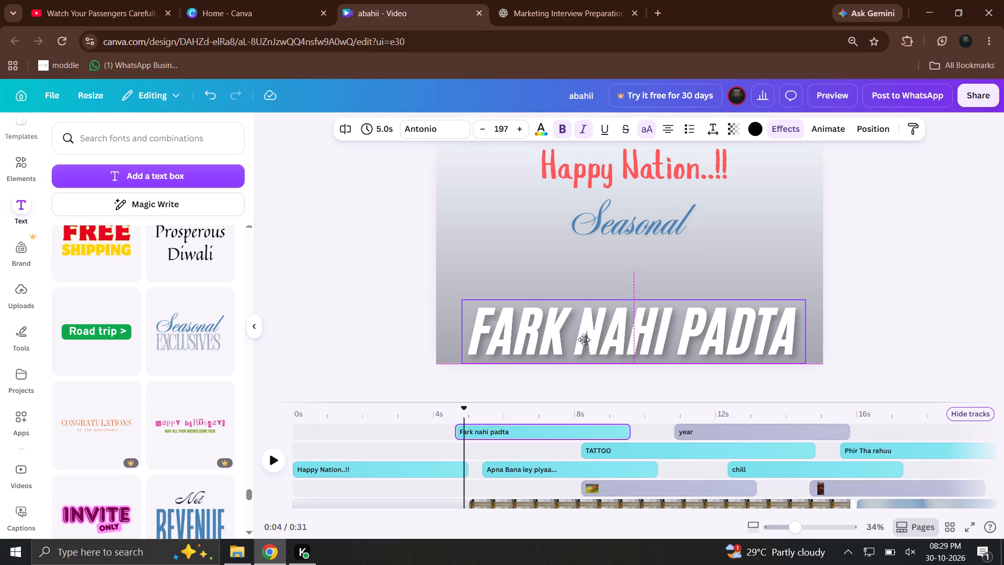
{"action": "left_click", "coordinate": [660, 378]}
{"action": "left_click", "coordinate": [287, 448]}
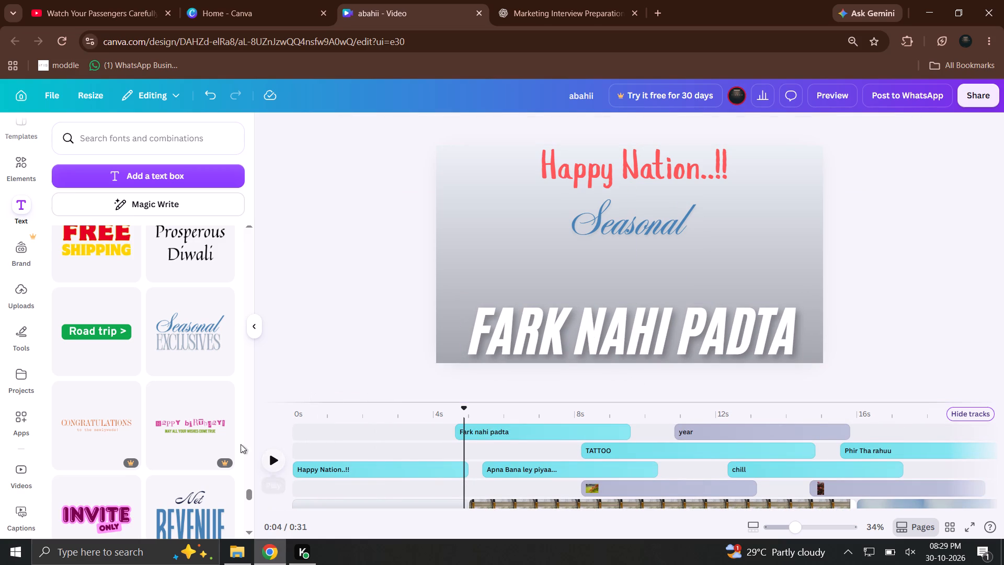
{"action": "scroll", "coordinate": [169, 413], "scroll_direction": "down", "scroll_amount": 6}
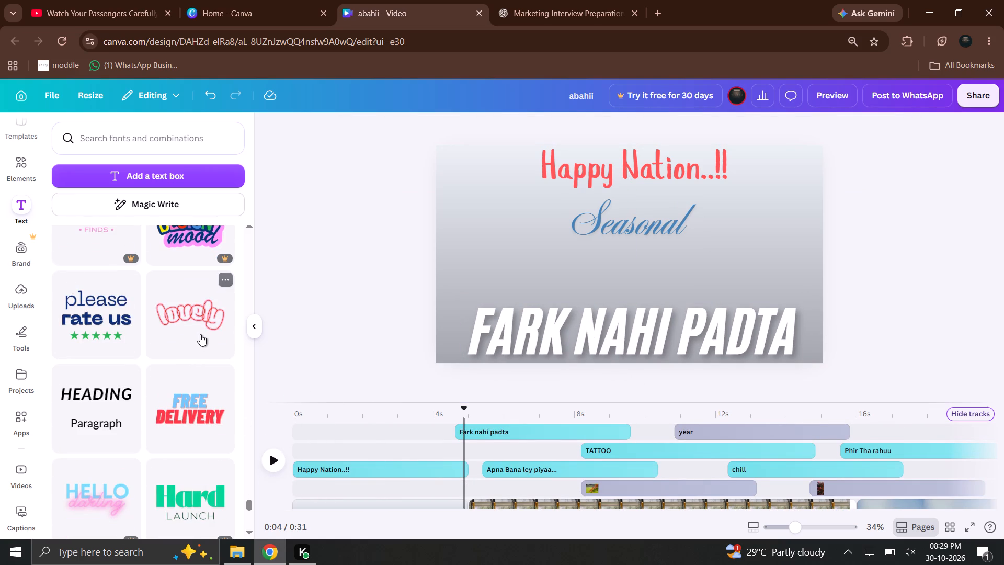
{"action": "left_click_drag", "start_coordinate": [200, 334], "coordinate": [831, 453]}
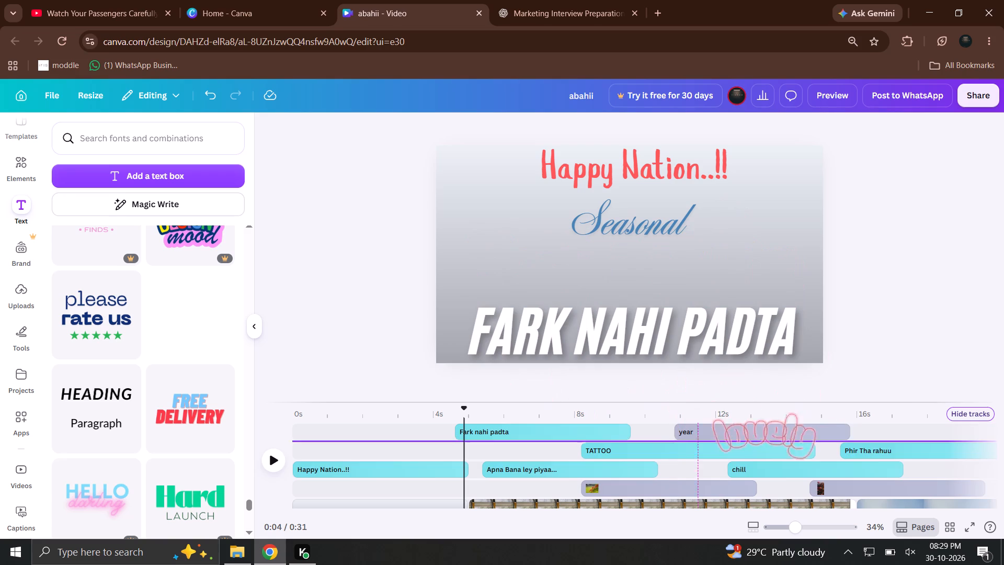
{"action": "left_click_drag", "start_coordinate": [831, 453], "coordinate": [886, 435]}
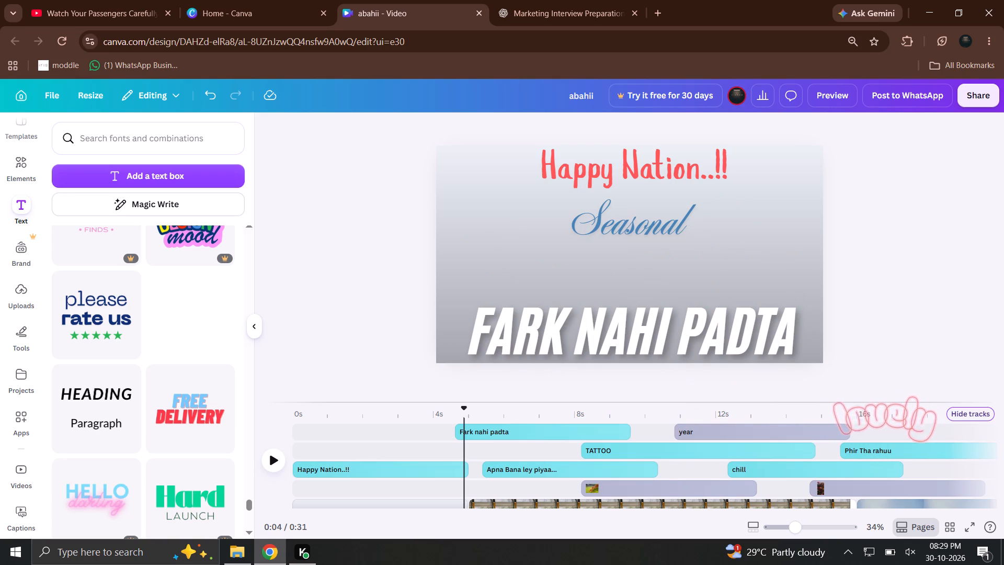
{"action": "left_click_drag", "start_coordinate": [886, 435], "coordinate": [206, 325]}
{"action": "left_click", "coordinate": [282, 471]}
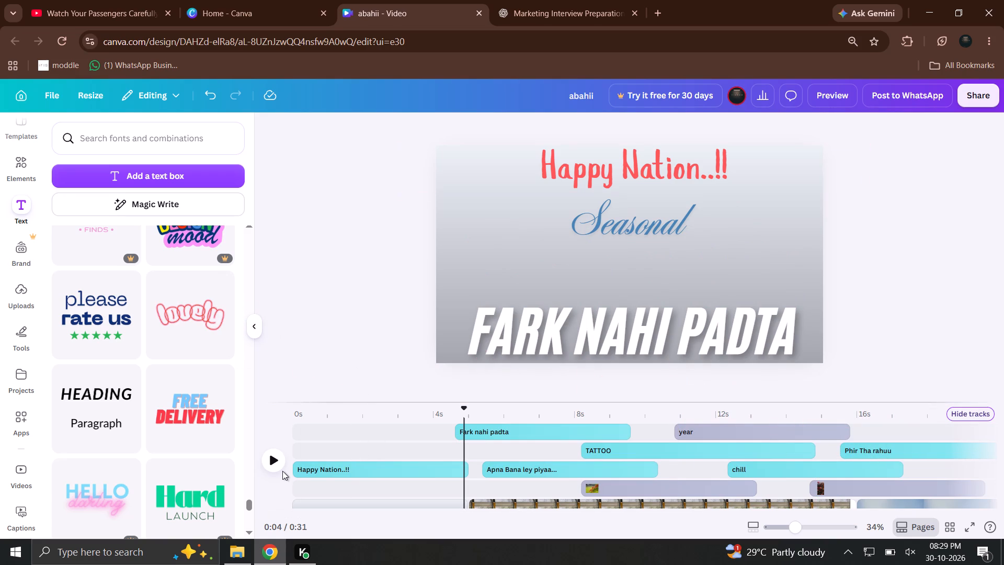
Add the pink glowing "plush pen" text combination to the timeline, starting at about 17 s.
{"action": "scroll", "coordinate": [238, 390], "scroll_direction": "down", "scroll_amount": 3}
{"action": "scroll", "coordinate": [198, 414], "scroll_direction": "down", "scroll_amount": 10}
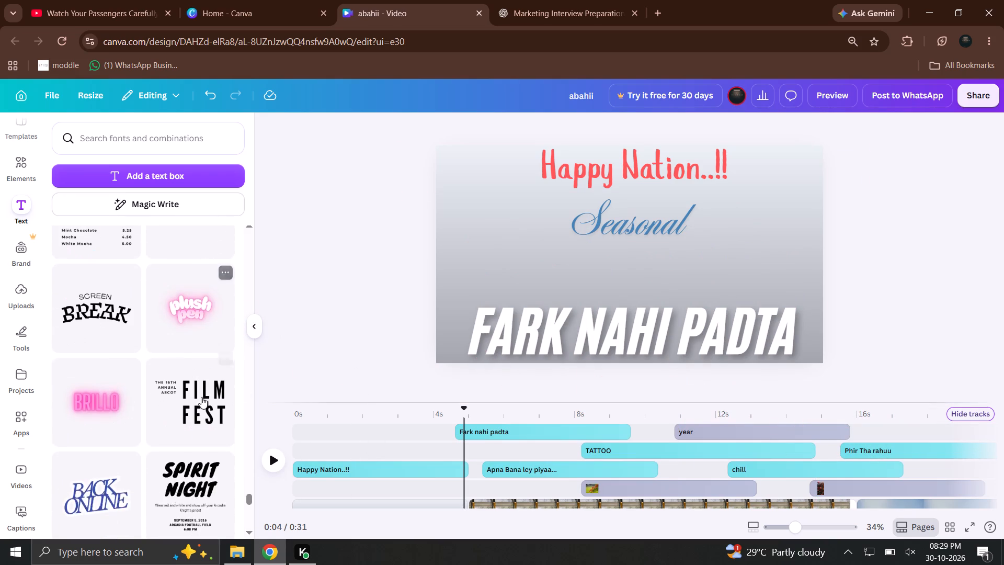
{"action": "left_click_drag", "start_coordinate": [671, 405], "coordinate": [885, 391]}
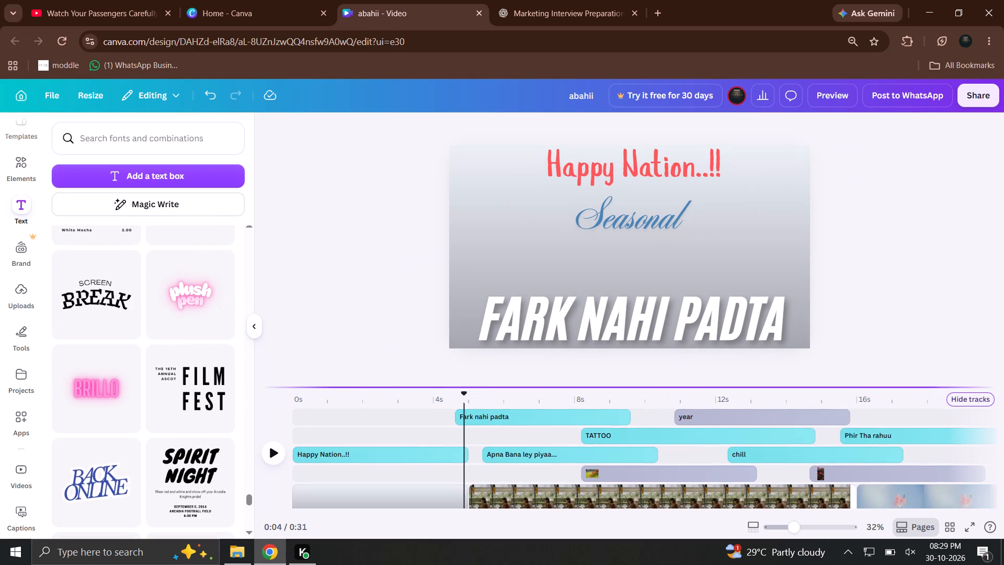
{"action": "left_click_drag", "start_coordinate": [885, 391], "coordinate": [882, 398]}
{"action": "left_click_drag", "start_coordinate": [868, 401], "coordinate": [887, 401]}
{"action": "left_click_drag", "start_coordinate": [180, 312], "coordinate": [934, 423]}
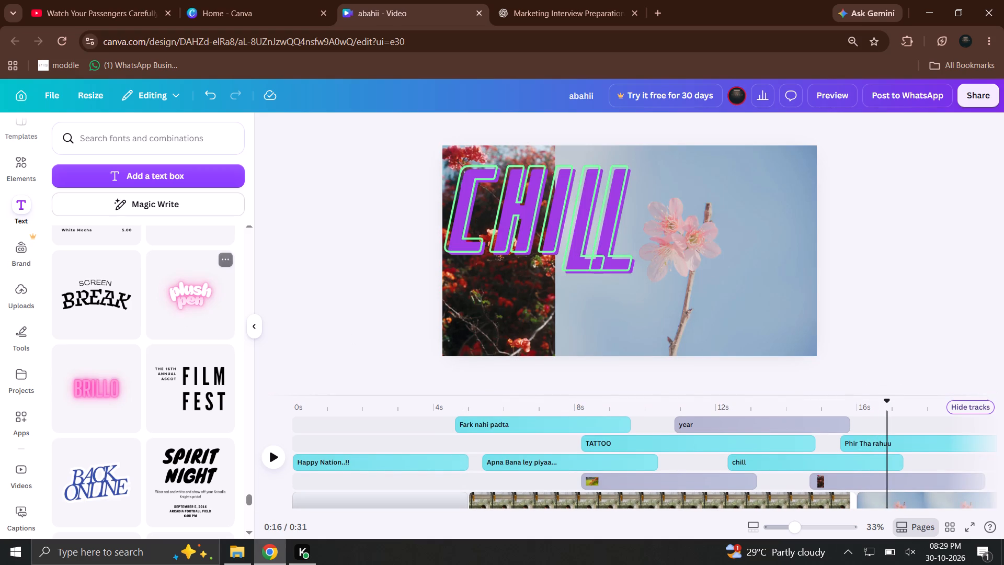
{"action": "left_click_drag", "start_coordinate": [934, 423], "coordinate": [925, 422]}
Show the frame near 0:19 and ungroup the "plush pen" text into separate words.
{"action": "left_click", "coordinate": [903, 409]}
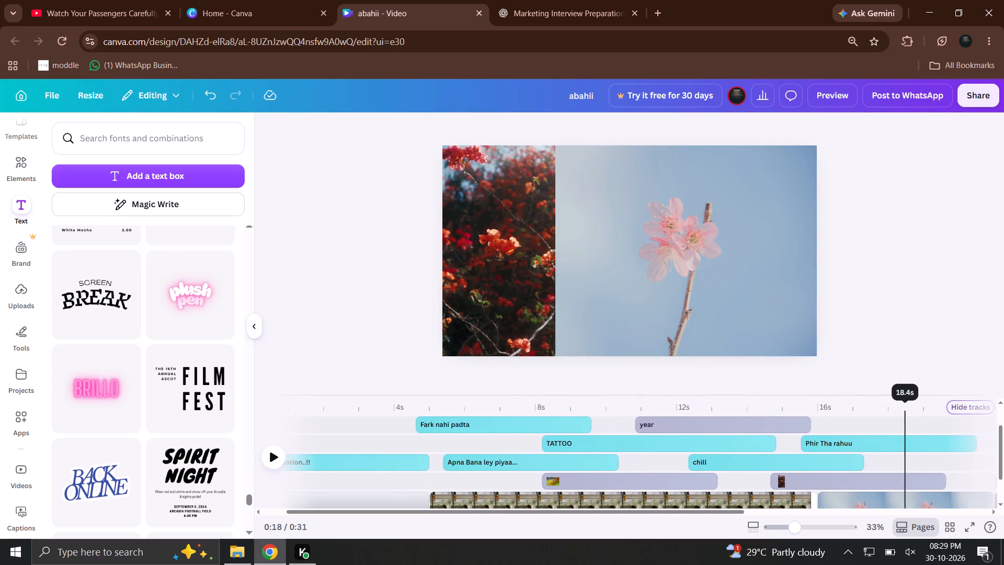
{"action": "left_click", "coordinate": [634, 287]}
{"action": "left_click", "coordinate": [644, 278]}
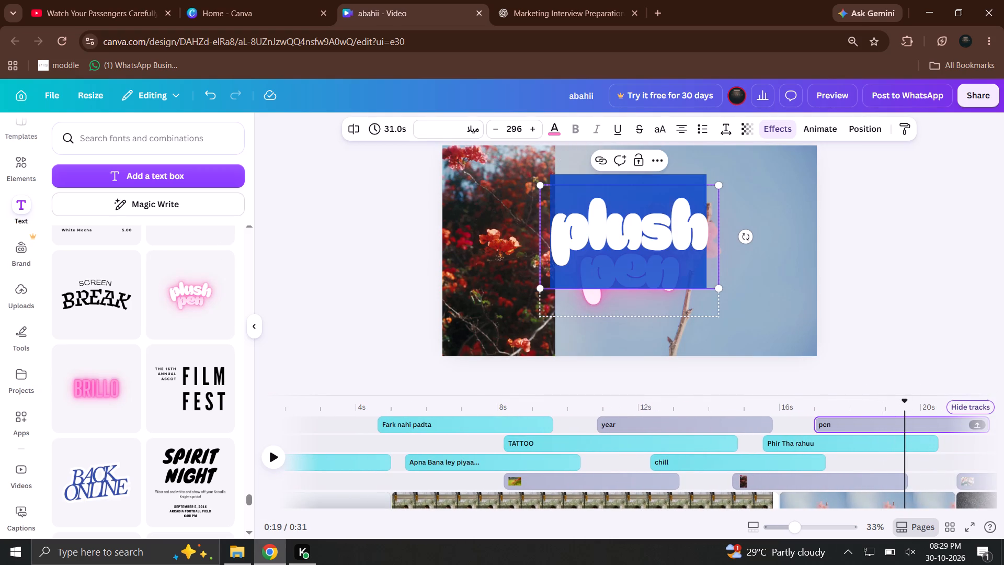
{"action": "left_click", "coordinate": [770, 228]}
{"action": "left_click", "coordinate": [627, 250]}
{"action": "left_click", "coordinate": [578, 163]}
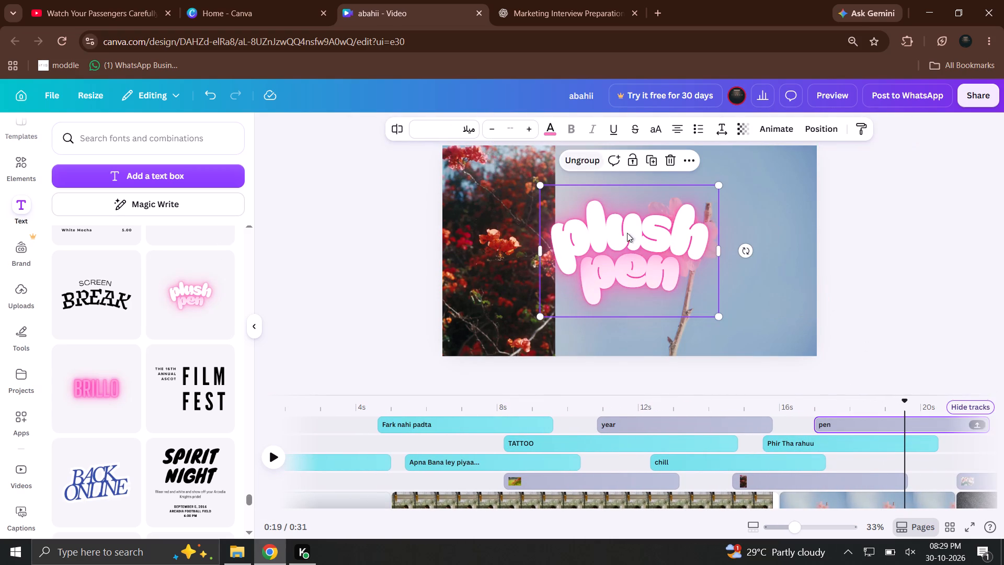
Shift both ungrouped words to the right, and move "plush" back up and left, away from "pen".
{"action": "left_click_drag", "start_coordinate": [661, 293], "coordinate": [711, 308]}
{"action": "left_click", "coordinate": [560, 279]}
{"action": "left_click_drag", "start_coordinate": [653, 258], "coordinate": [653, 255]}
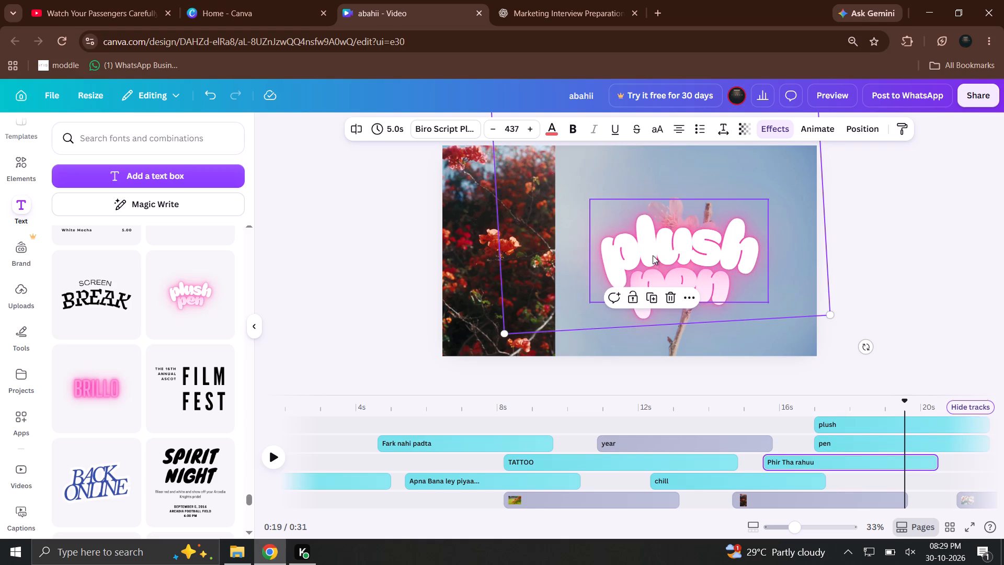
{"action": "left_click_drag", "start_coordinate": [653, 255], "coordinate": [646, 234]}
{"action": "left_click_drag", "start_coordinate": [645, 234], "coordinate": [602, 229]}
Move the word "pen" up so it sits just beneath the right end of "plush".
{"action": "left_click", "coordinate": [674, 279]}
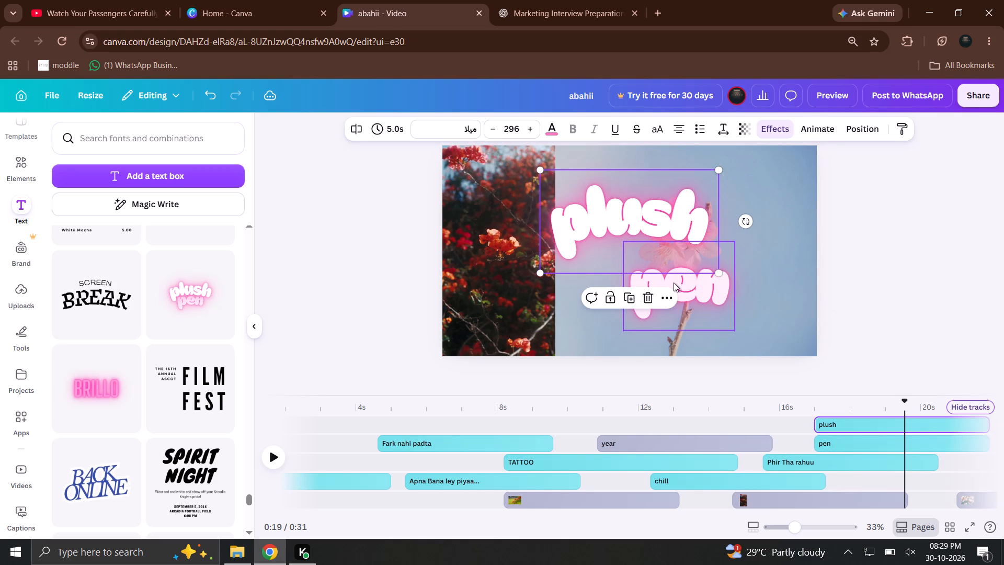
{"action": "left_click_drag", "start_coordinate": [689, 297], "coordinate": [707, 291]}
{"action": "left_click_drag", "start_coordinate": [703, 293], "coordinate": [712, 277]}
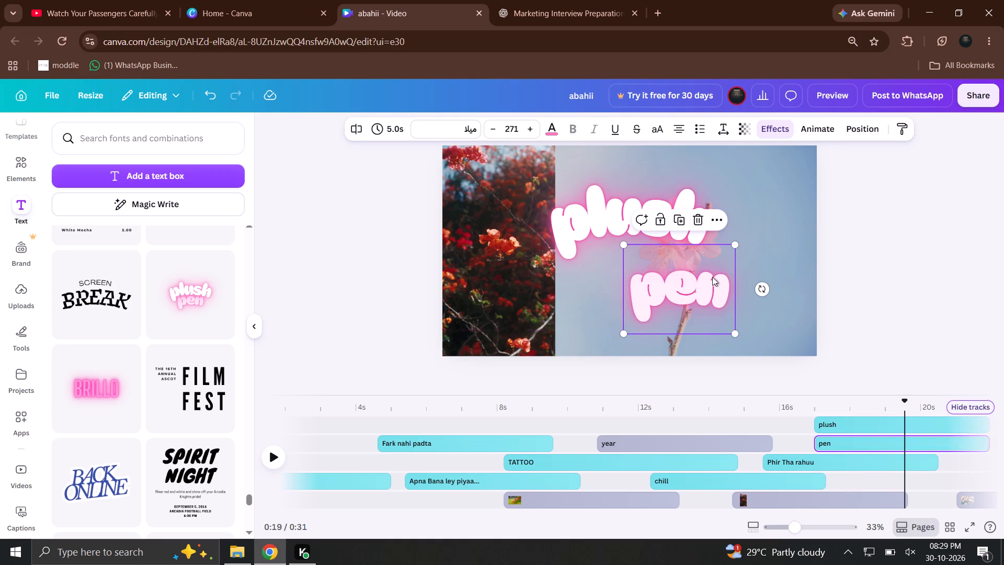
{"action": "left_click_drag", "start_coordinate": [712, 277], "coordinate": [703, 266]}
{"action": "left_click", "coordinate": [754, 291]}
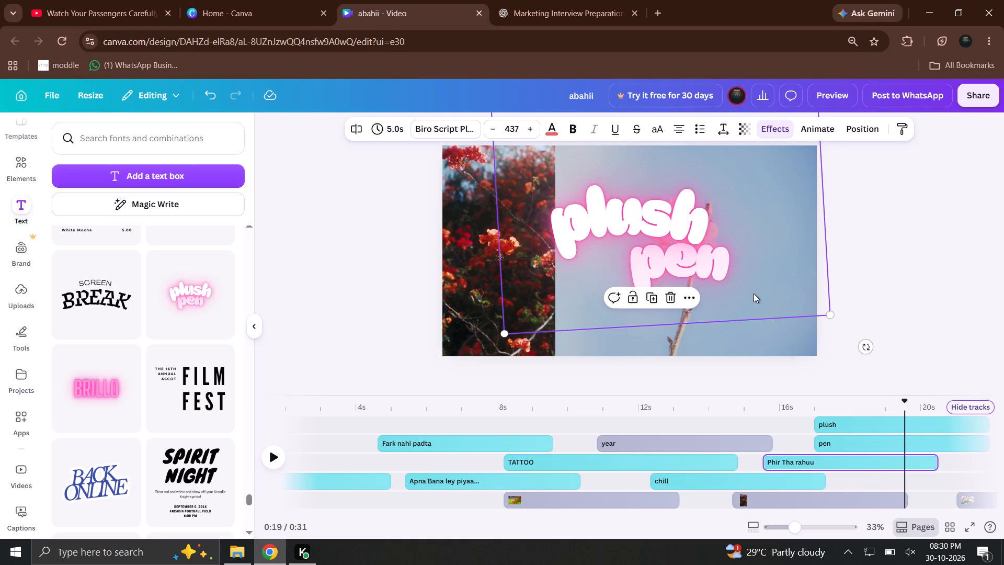
{"action": "left_click", "coordinate": [742, 315]}
{"action": "left_click", "coordinate": [740, 327]}
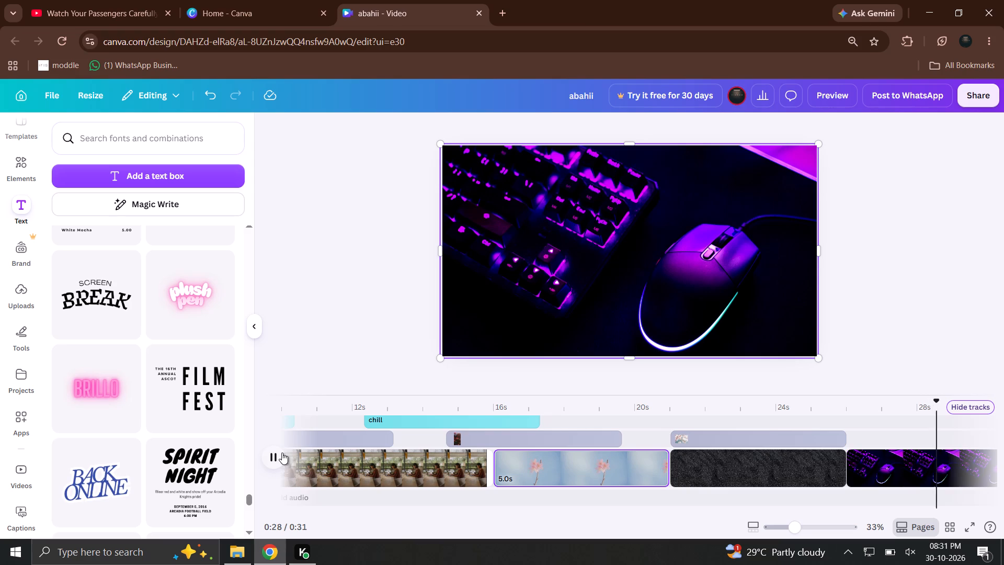
{"action": "left_click", "coordinate": [339, 401]}
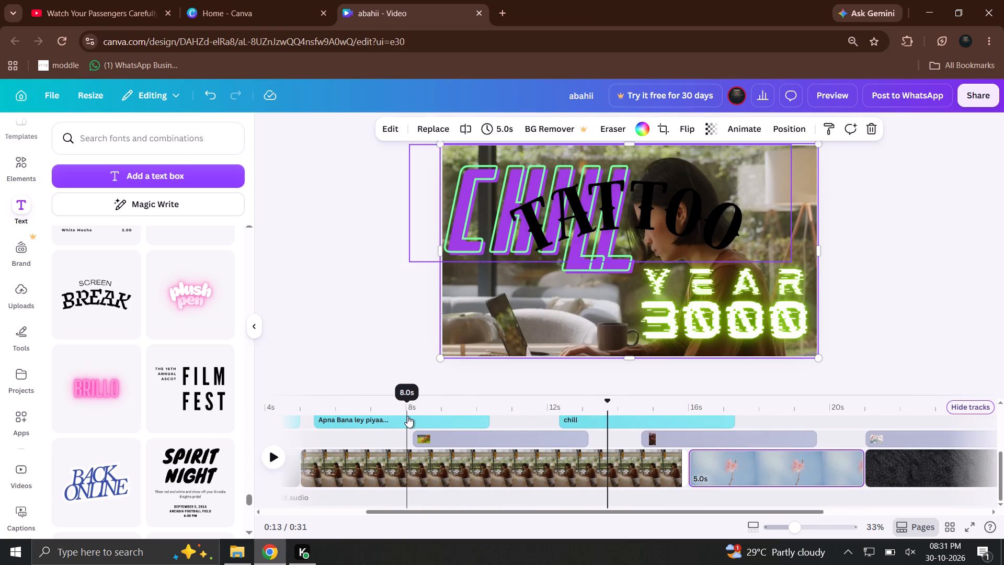
{"action": "left_click", "coordinate": [267, 451]}
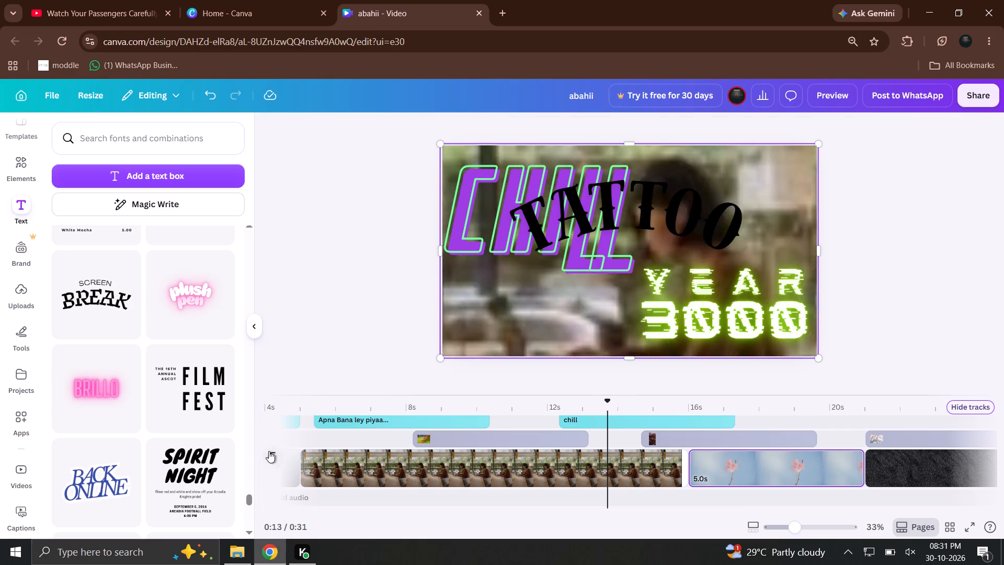
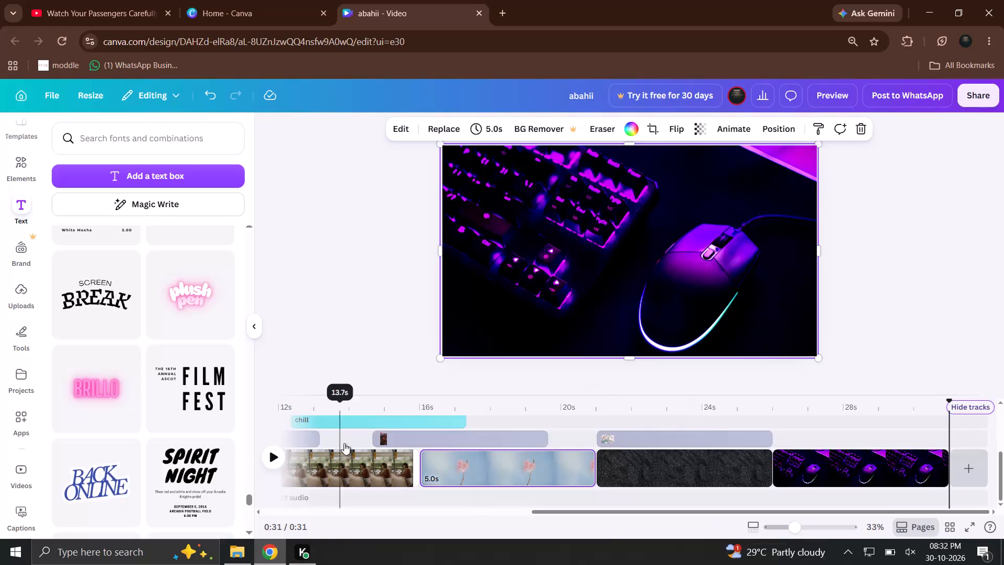
Replay the video from about 0:14 to check the overlapping text overlays.
{"action": "left_click", "coordinate": [351, 411]}
{"action": "left_click", "coordinate": [270, 460]}
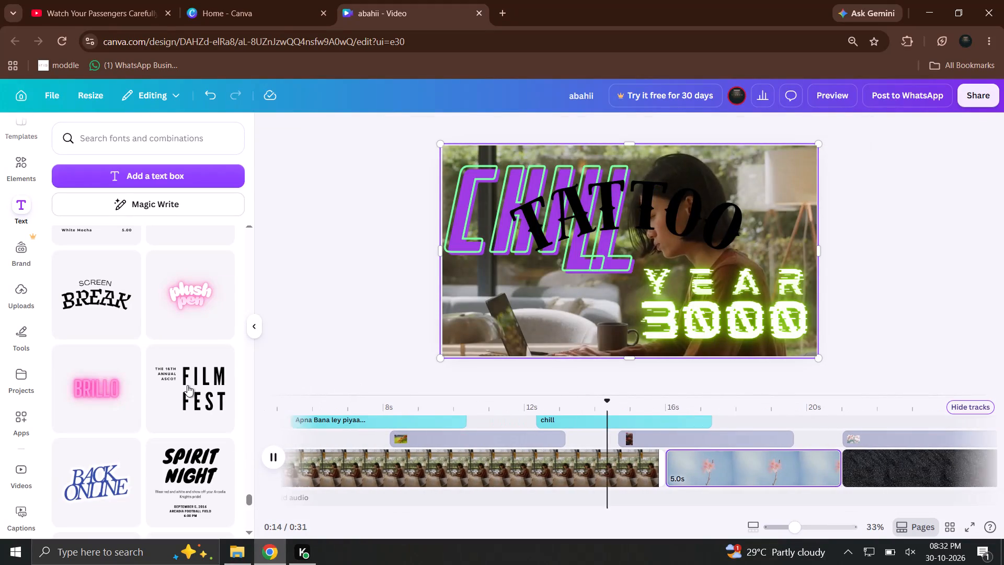
Add the "Film Fest" text combination to the timeline over the pink flower clip, starting at about 18 s.
{"action": "left_click_drag", "start_coordinate": [187, 385], "coordinate": [818, 412]}
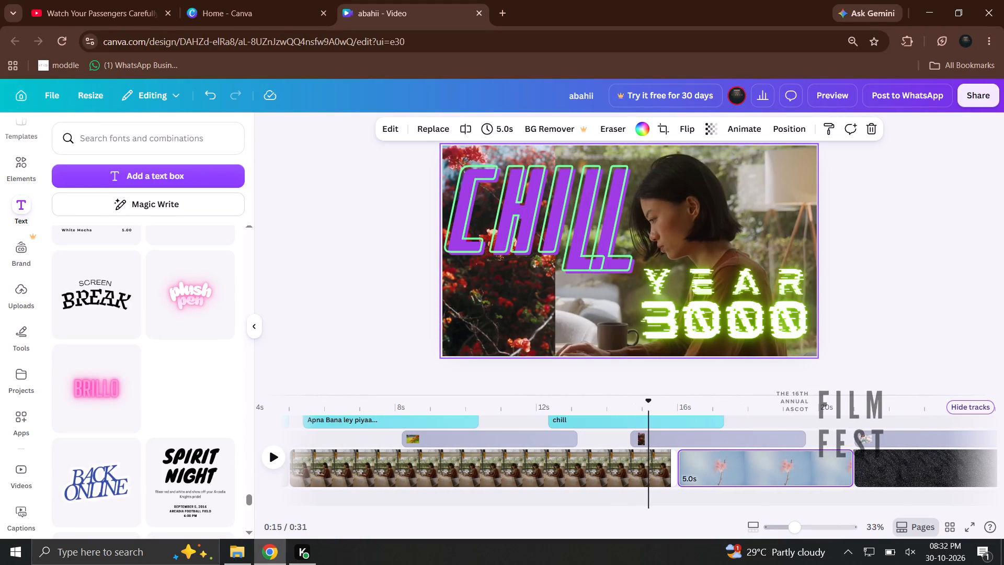
{"action": "left_click_drag", "start_coordinate": [818, 412], "coordinate": [801, 420]}
{"action": "left_click_drag", "start_coordinate": [778, 406], "coordinate": [769, 409]}
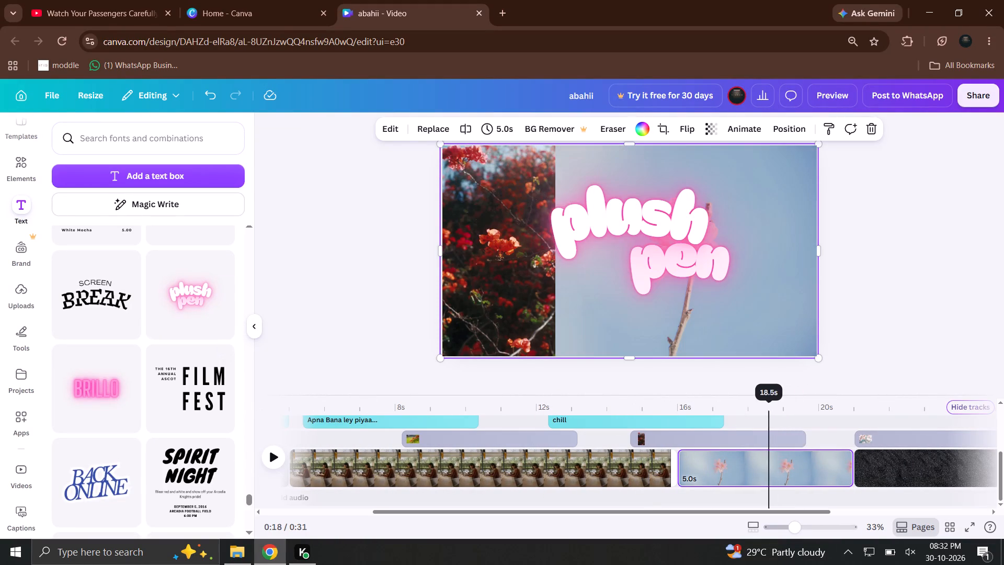
Move the word "pen" left so it sits beneath the middle of "plush", over the "Film Fest" text.
{"action": "left_click", "coordinate": [636, 276]}
{"action": "left_click_drag", "start_coordinate": [665, 266], "coordinate": [657, 273]}
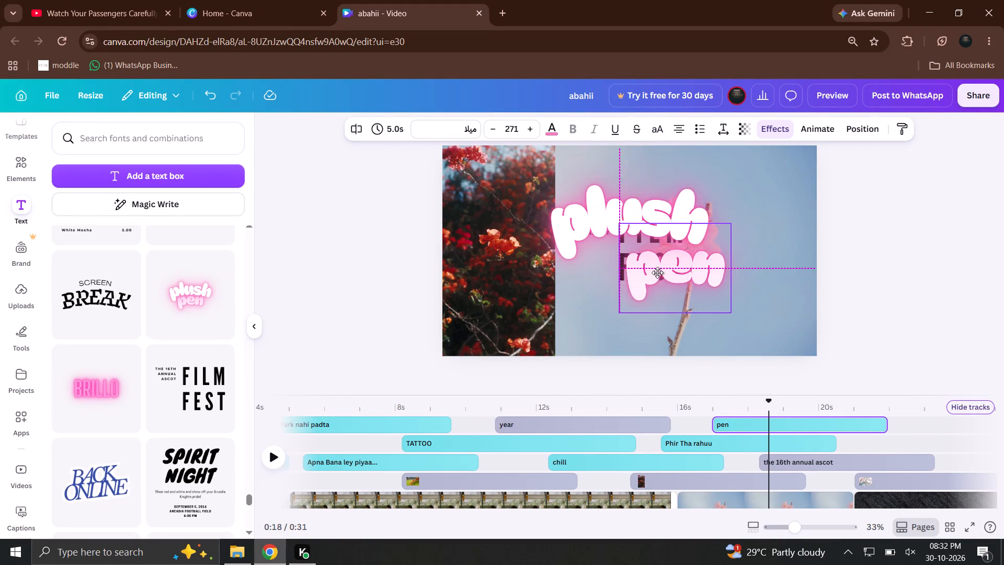
{"action": "left_click_drag", "start_coordinate": [657, 273], "coordinate": [638, 263]}
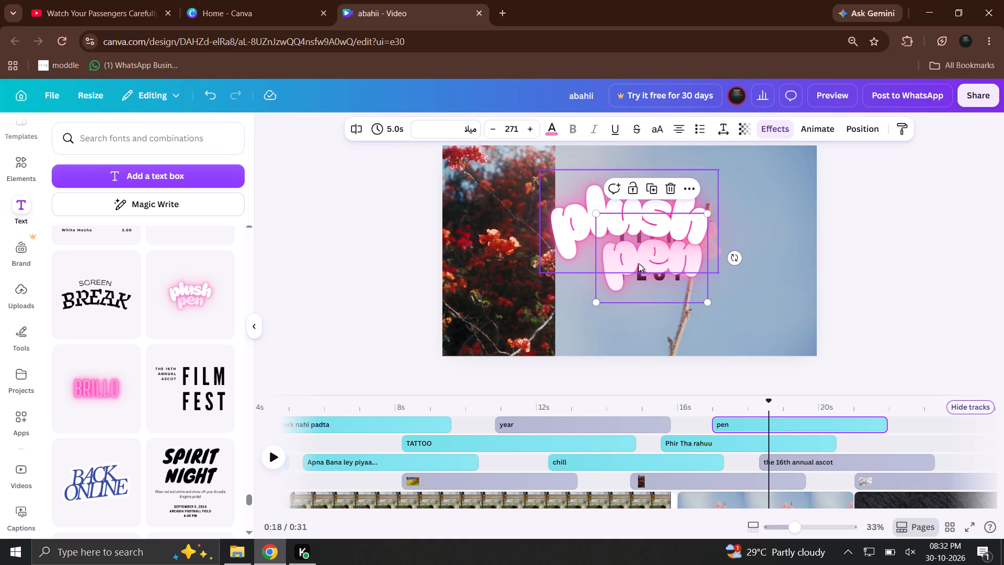
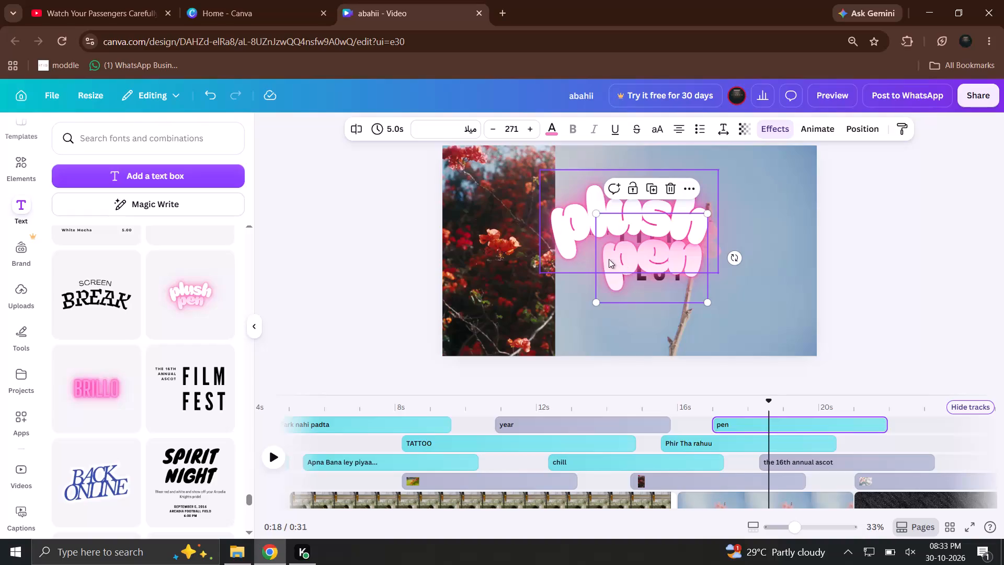
Nudge the word "plush" slightly left so it sits above "pen".
{"action": "left_click", "coordinate": [581, 257]}
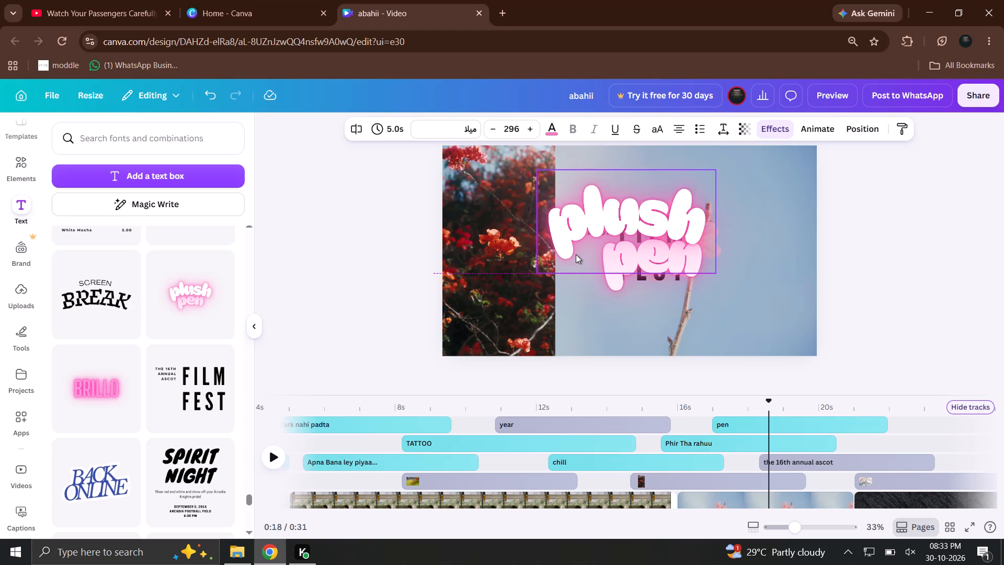
Play the video from about 0:18 to check the "plush pen" overlay.
{"action": "left_click", "coordinate": [281, 468]}
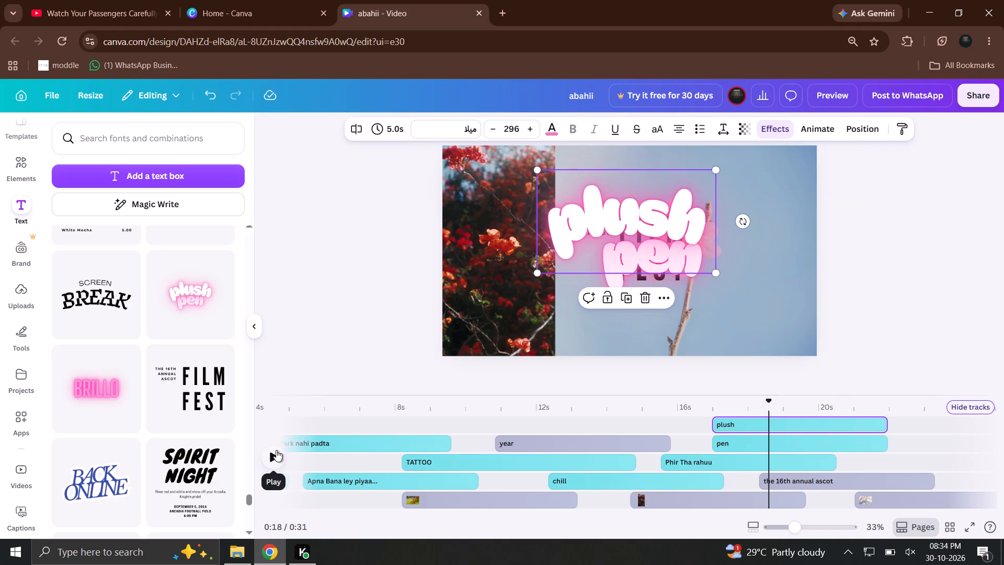
{"action": "left_click", "coordinate": [276, 447]}
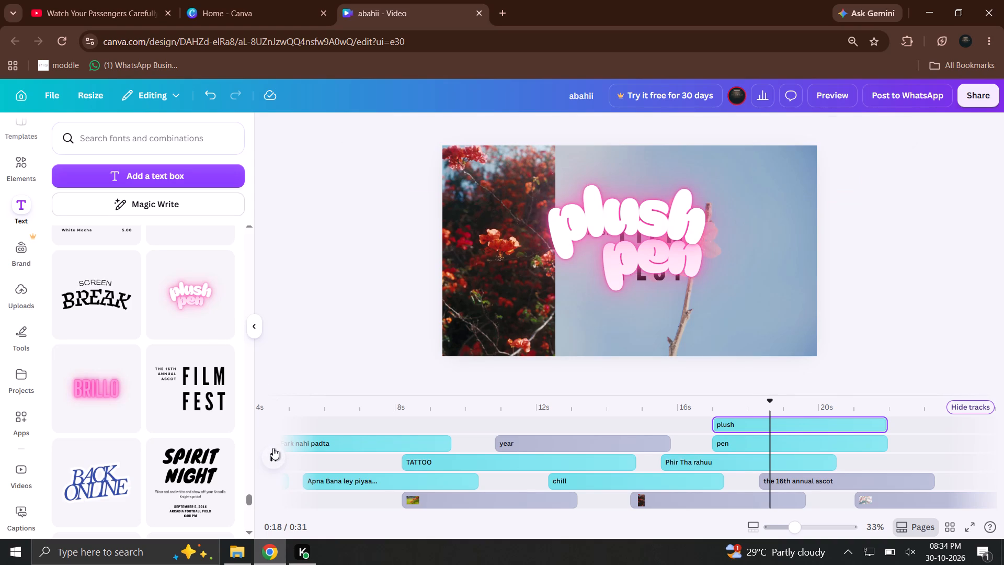
Add the "Spirit Night" text combination to the timeline over the blossom image, starting at about 22 s.
{"action": "left_click_drag", "start_coordinate": [177, 467], "coordinate": [635, 251]}
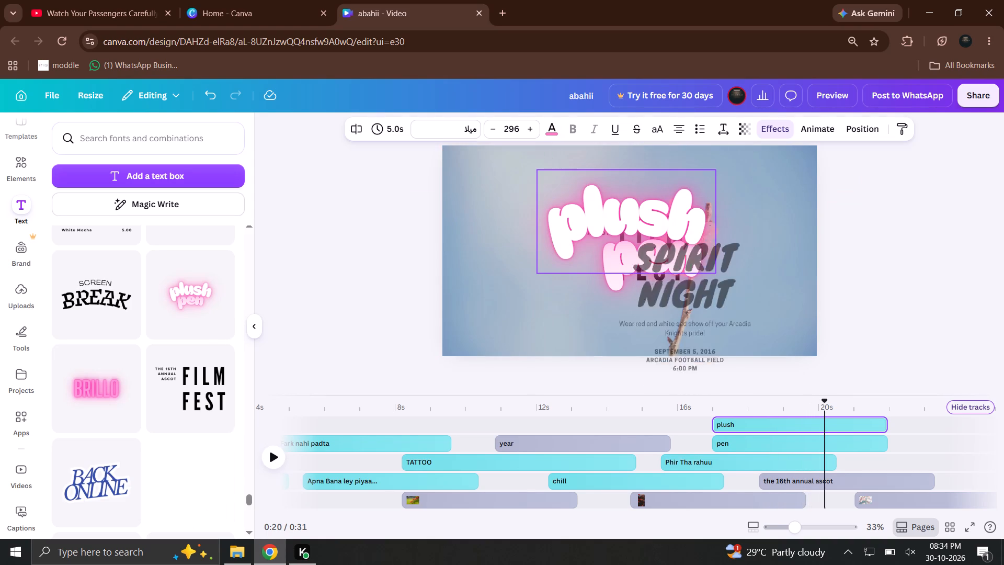
{"action": "left_click_drag", "start_coordinate": [635, 251], "coordinate": [922, 457]}
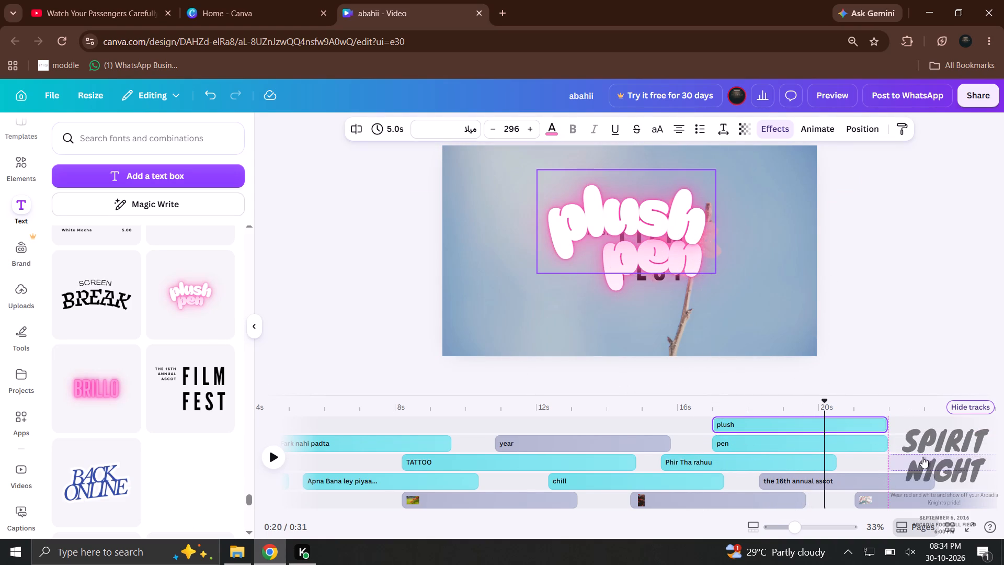
{"action": "left_click_drag", "start_coordinate": [898, 410], "coordinate": [890, 410]}
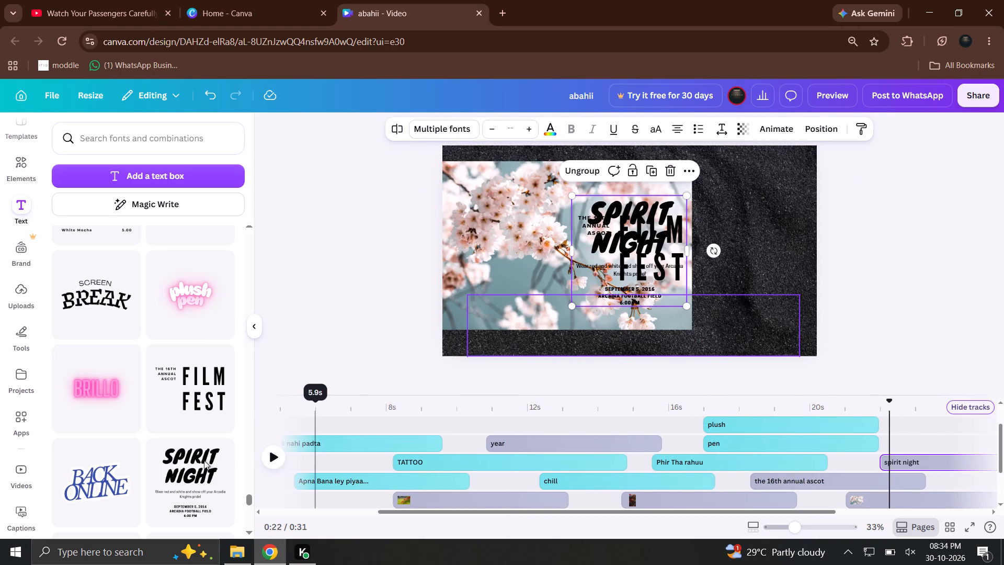
Add a second "Spirit Night" text combination to the timeline, starting at about 21 s.
{"action": "left_click_drag", "start_coordinate": [204, 460], "coordinate": [897, 440]}
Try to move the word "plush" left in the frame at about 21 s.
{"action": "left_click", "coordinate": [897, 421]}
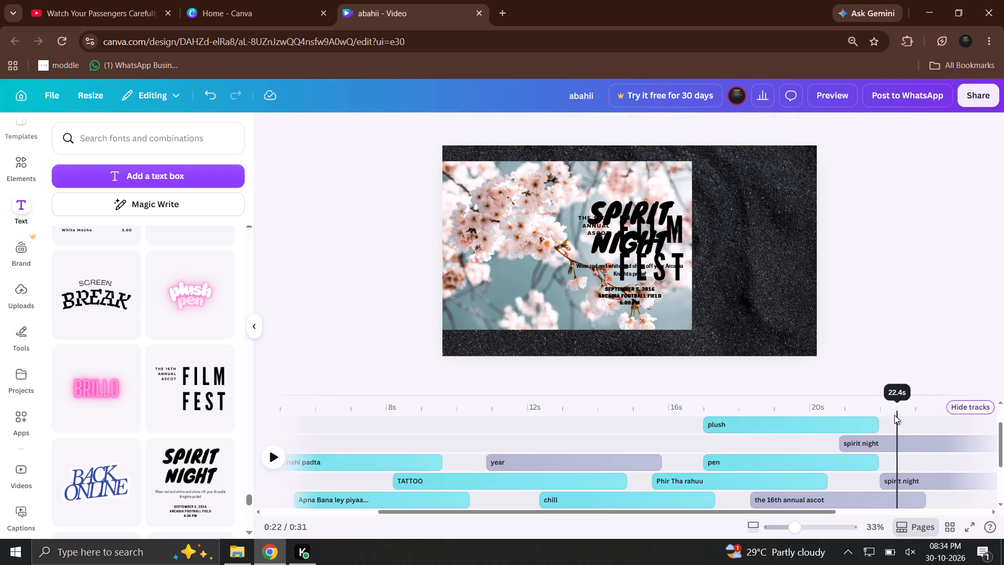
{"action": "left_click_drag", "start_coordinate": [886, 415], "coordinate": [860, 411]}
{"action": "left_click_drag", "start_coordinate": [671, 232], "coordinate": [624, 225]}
At about 23 s, move the blossom image to the right side of the frame and slightly up, behind the "Spirit Night" text.
{"action": "left_click", "coordinate": [919, 406]}
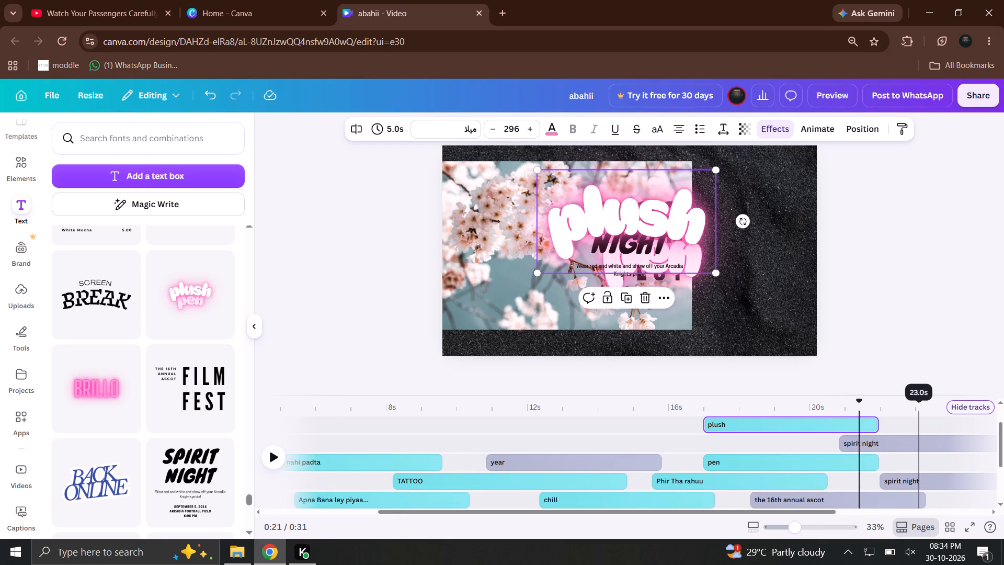
{"action": "left_click", "coordinate": [626, 209]}
{"action": "left_click_drag", "start_coordinate": [524, 193], "coordinate": [657, 179]}
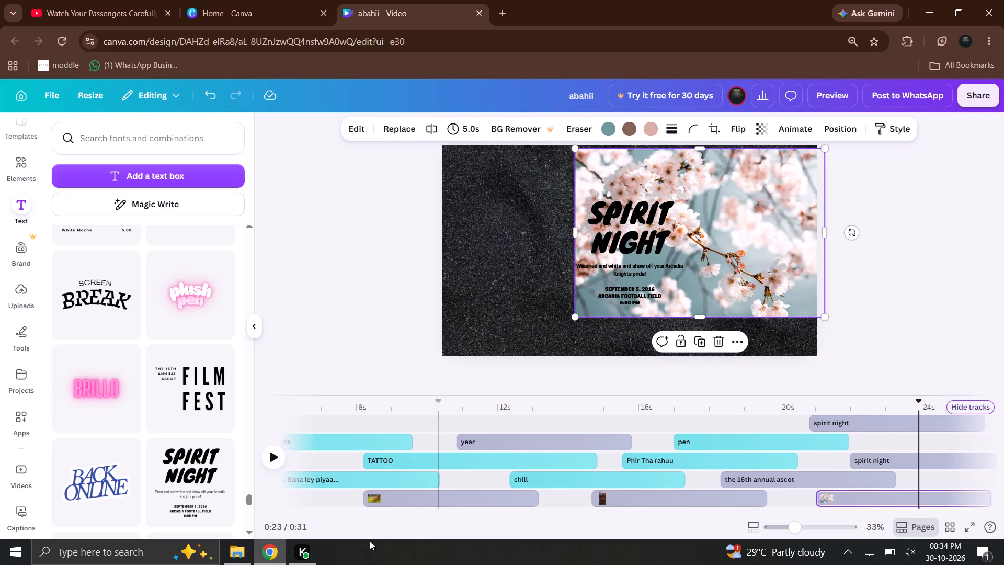
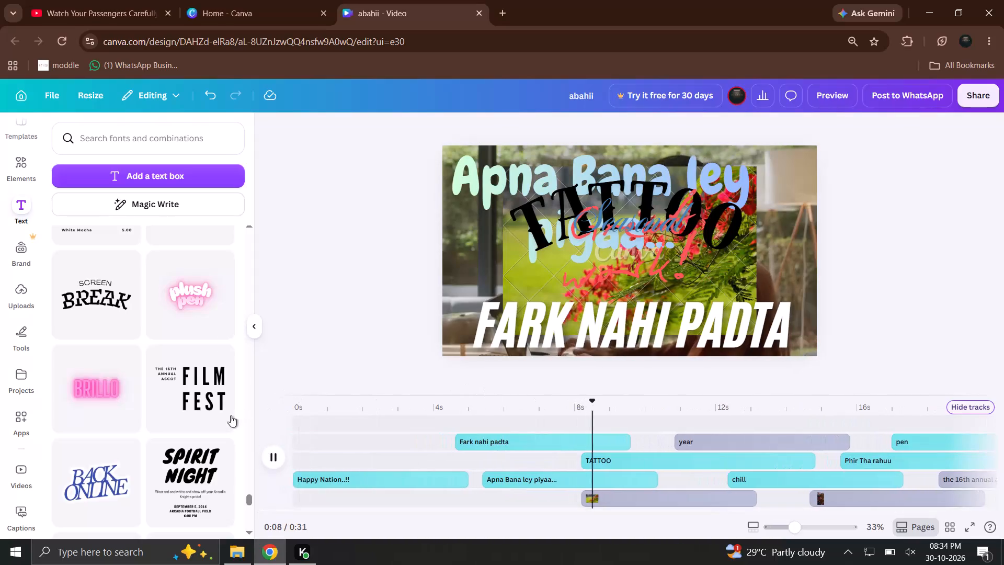
Add another "Spirit Night" text combination to the timeline over the keyboard and mouse image, starting at about 27 s.
{"action": "left_click_drag", "start_coordinate": [305, 414], "coordinate": [295, 412]}
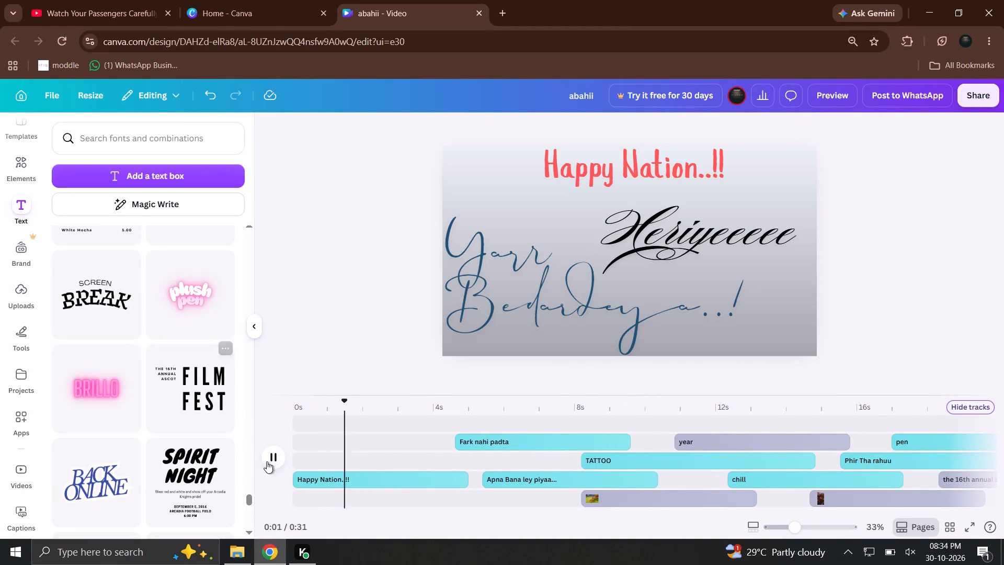
{"action": "left_click_drag", "start_coordinate": [417, 409], "coordinate": [1003, 425]}
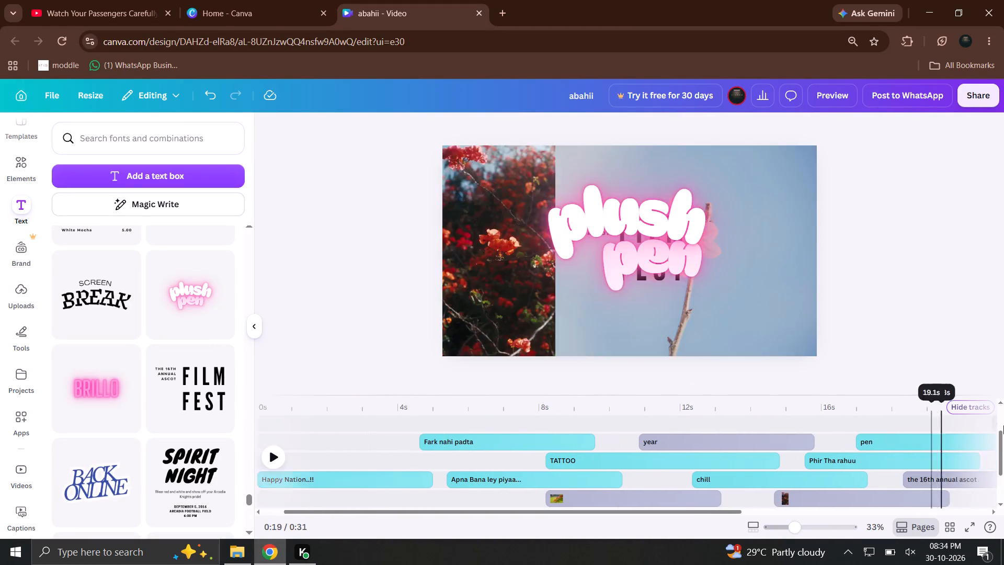
{"action": "left_click_drag", "start_coordinate": [1003, 425], "coordinate": [986, 405]}
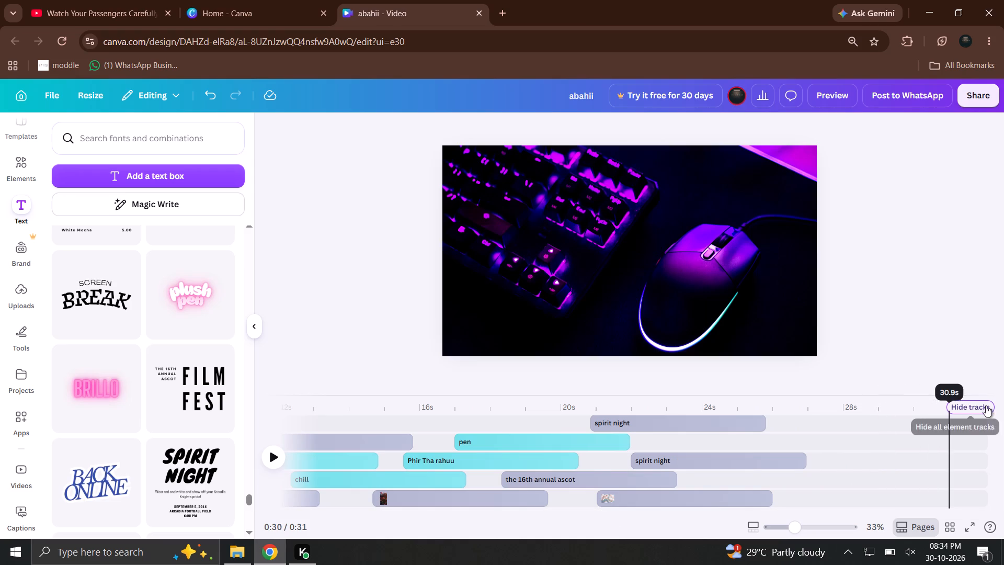
{"action": "left_click_drag", "start_coordinate": [986, 405], "coordinate": [948, 430]}
{"action": "left_click_drag", "start_coordinate": [211, 470], "coordinate": [955, 463]}
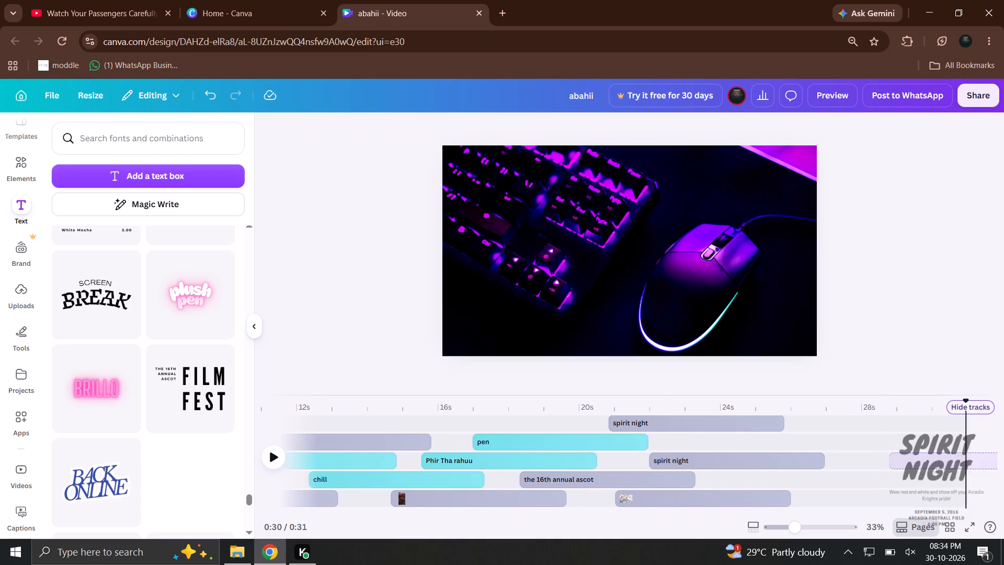
{"action": "left_click_drag", "start_coordinate": [955, 463], "coordinate": [899, 434]}
At about 28 s, change the new "Spirit Night" combination's text colour to white.
{"action": "left_click_drag", "start_coordinate": [862, 402], "coordinate": [833, 413]}
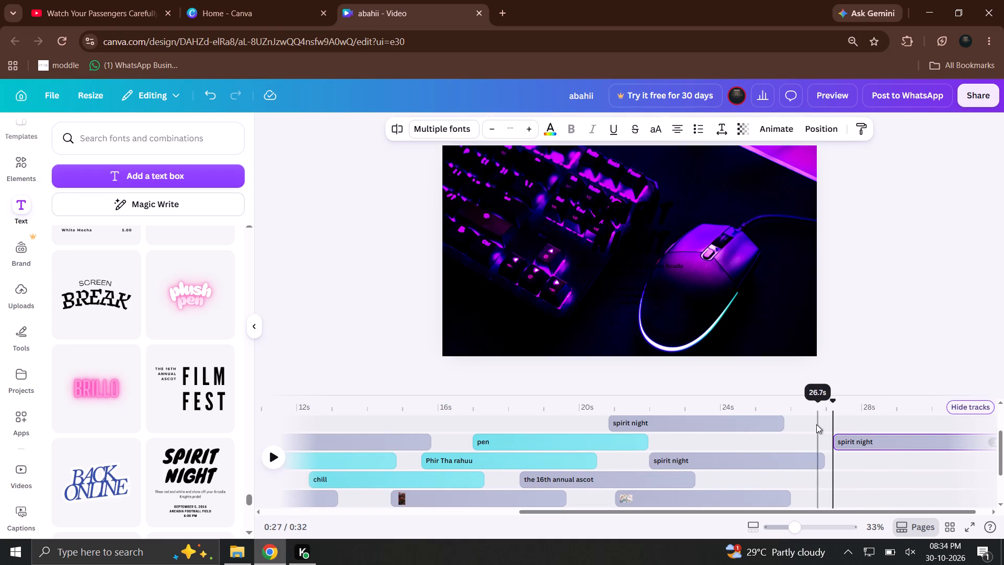
{"action": "left_click_drag", "start_coordinate": [828, 417], "coordinate": [871, 416]}
{"action": "left_click_drag", "start_coordinate": [871, 416], "coordinate": [878, 414]}
{"action": "left_click", "coordinate": [878, 413]}
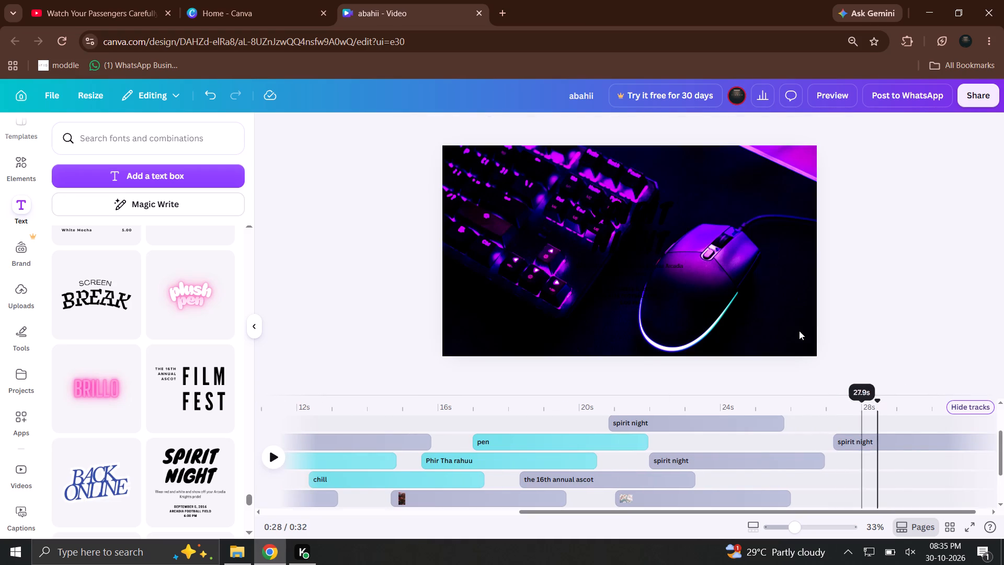
{"action": "left_click", "coordinate": [698, 266]}
{"action": "left_click", "coordinate": [653, 257]}
{"action": "left_click", "coordinate": [548, 132]}
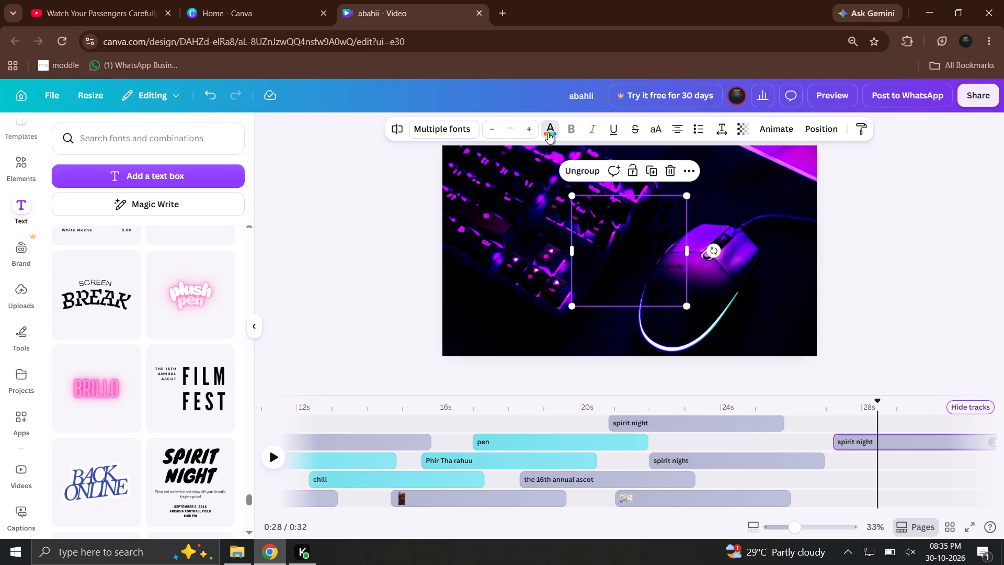
{"action": "left_click", "coordinate": [95, 238]}
{"action": "left_click", "coordinate": [758, 307]}
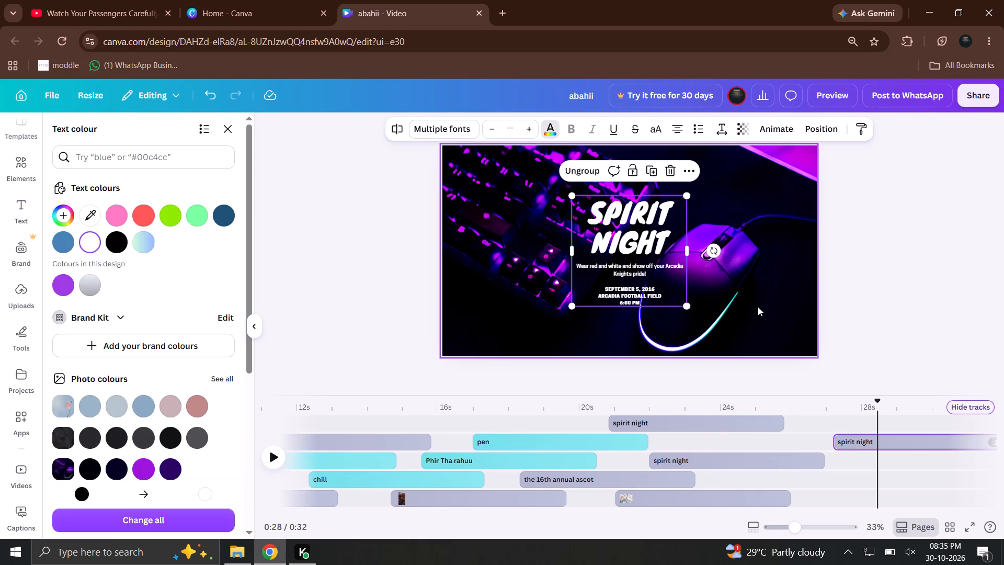
Ungroup the white "Spirit Night" combination and delete its "Wear red and white" line and its date and venue text.
{"action": "left_click", "coordinate": [608, 290]}
{"action": "left_click", "coordinate": [627, 283]}
{"action": "left_click", "coordinate": [580, 178]}
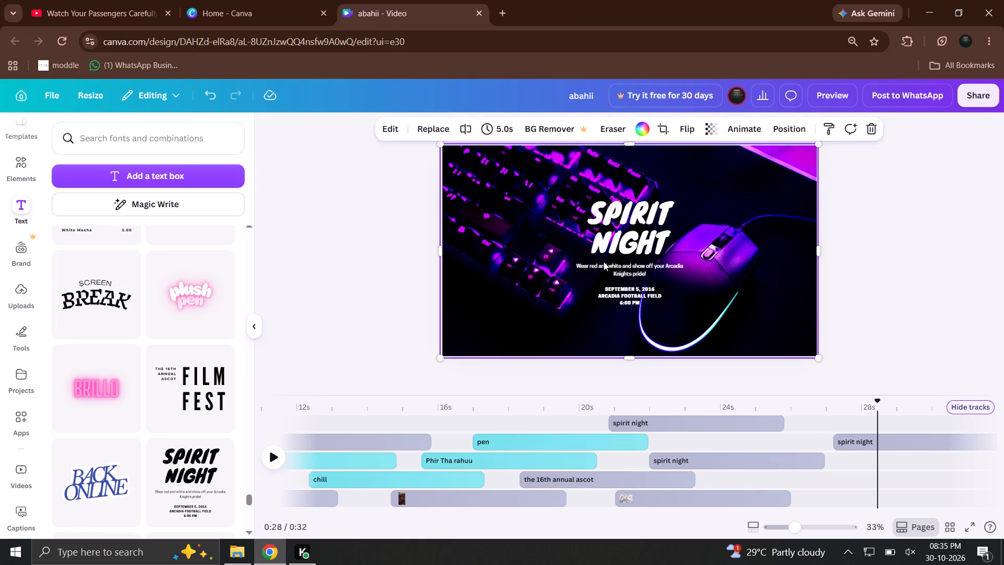
{"action": "left_click", "coordinate": [614, 280]}
{"action": "left_click", "coordinate": [588, 177]}
{"action": "left_click", "coordinate": [812, 296]}
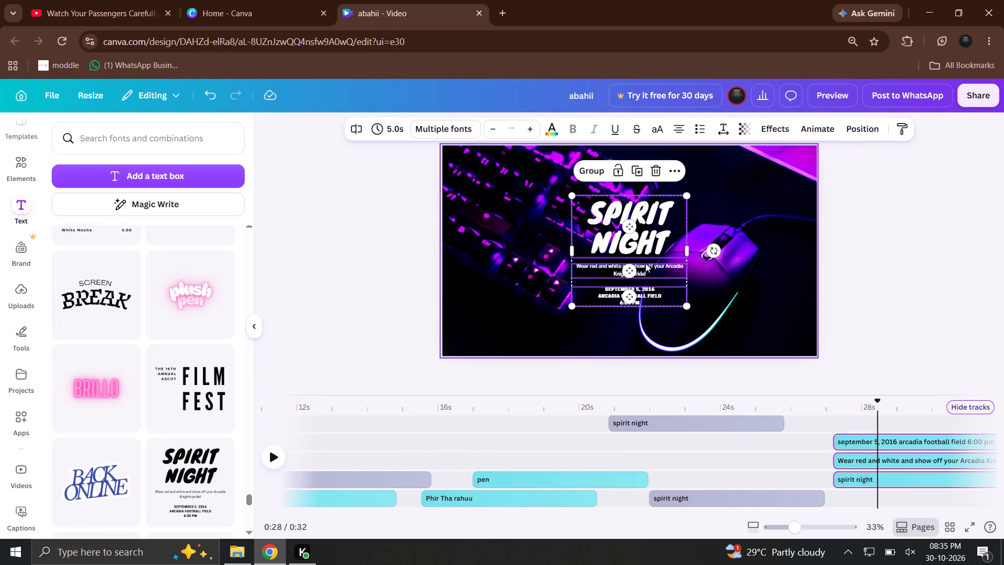
{"action": "left_click", "coordinate": [704, 280]}
{"action": "left_click", "coordinate": [658, 274]}
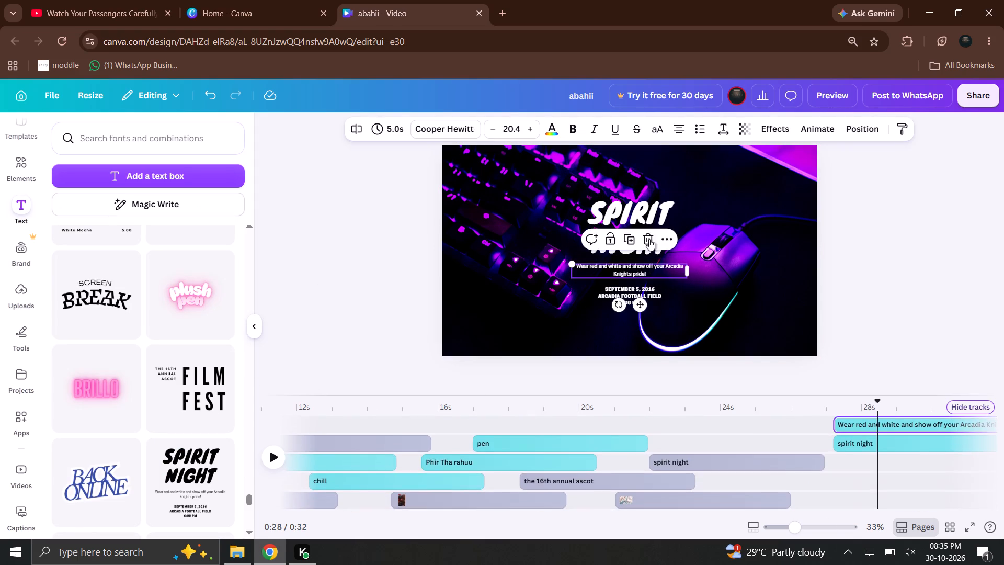
{"action": "left_click", "coordinate": [649, 239]}
{"action": "left_click", "coordinate": [645, 288]}
{"action": "left_click", "coordinate": [651, 258]}
{"action": "left_click", "coordinate": [651, 241]}
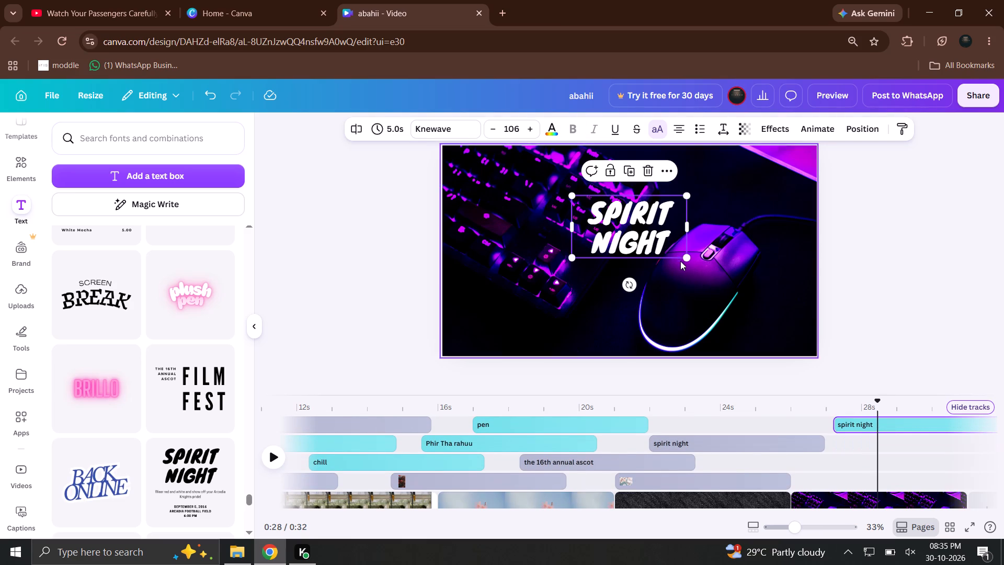
Enlarge the white "SPIRIT NIGHT" title to font size 216 and place it in the upper right of the video frame.
{"action": "left_click_drag", "start_coordinate": [689, 262], "coordinate": [793, 353]}
{"action": "left_click_drag", "start_coordinate": [740, 272], "coordinate": [692, 286]}
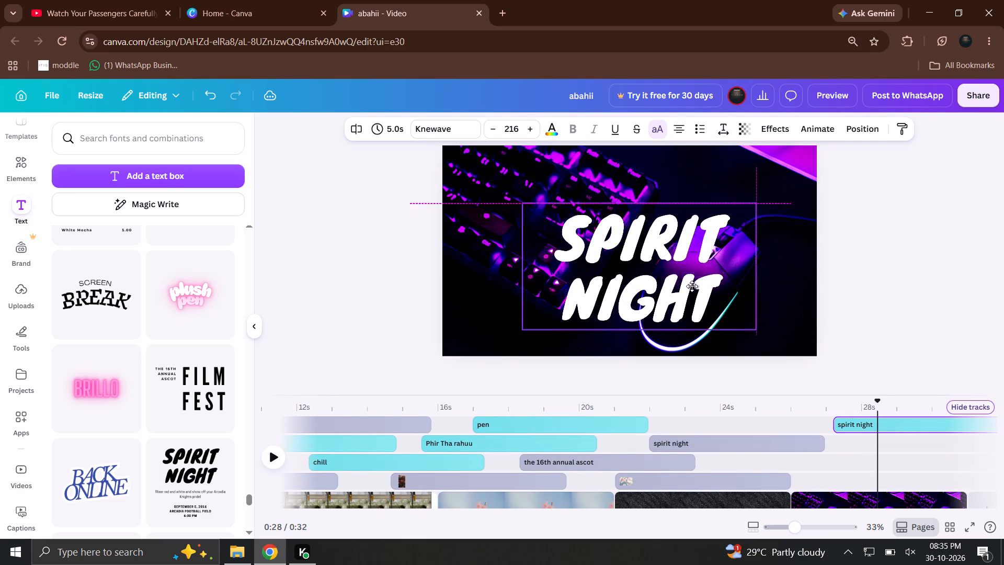
{"action": "left_click_drag", "start_coordinate": [692, 286], "coordinate": [693, 286]}
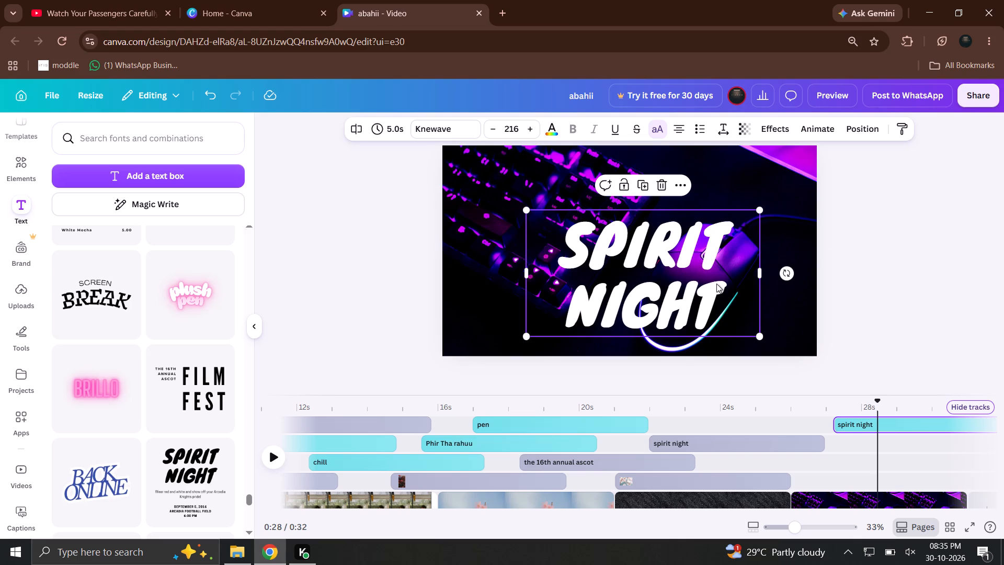
{"action": "left_click", "coordinate": [782, 254]}
{"action": "left_click_drag", "start_coordinate": [702, 290], "coordinate": [720, 256]}
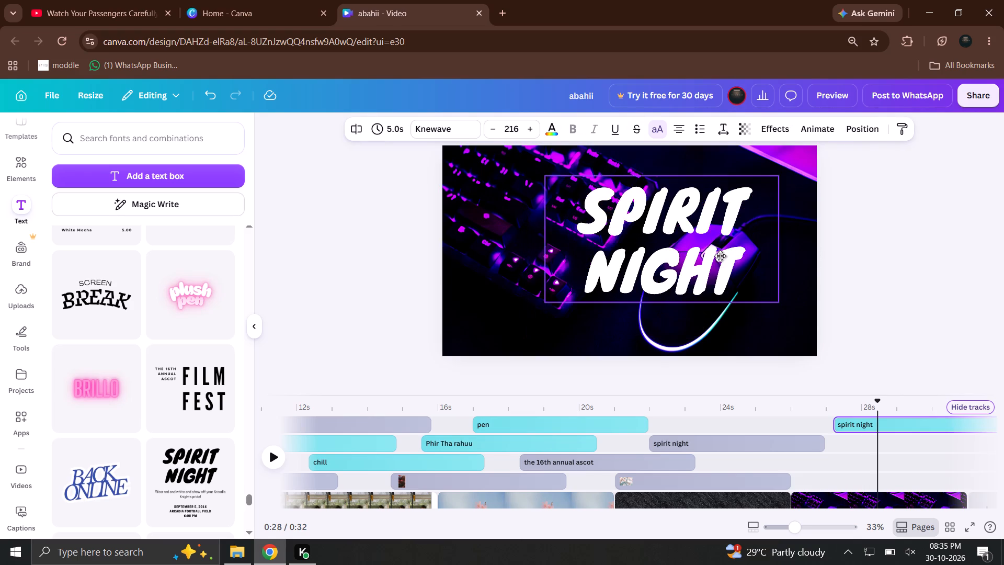
{"action": "left_click_drag", "start_coordinate": [720, 256], "coordinate": [757, 227]}
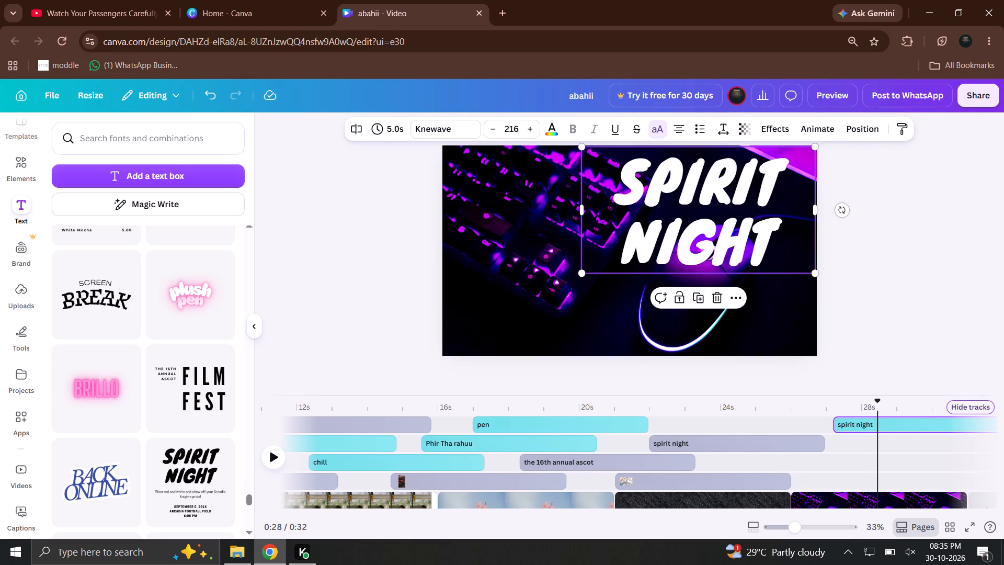
Add the "BACK ONLINE" text combination to the timeline at about 26 s and place it in the lower left of the frame.
{"action": "scroll", "coordinate": [174, 379], "scroll_direction": "down", "scroll_amount": 3}
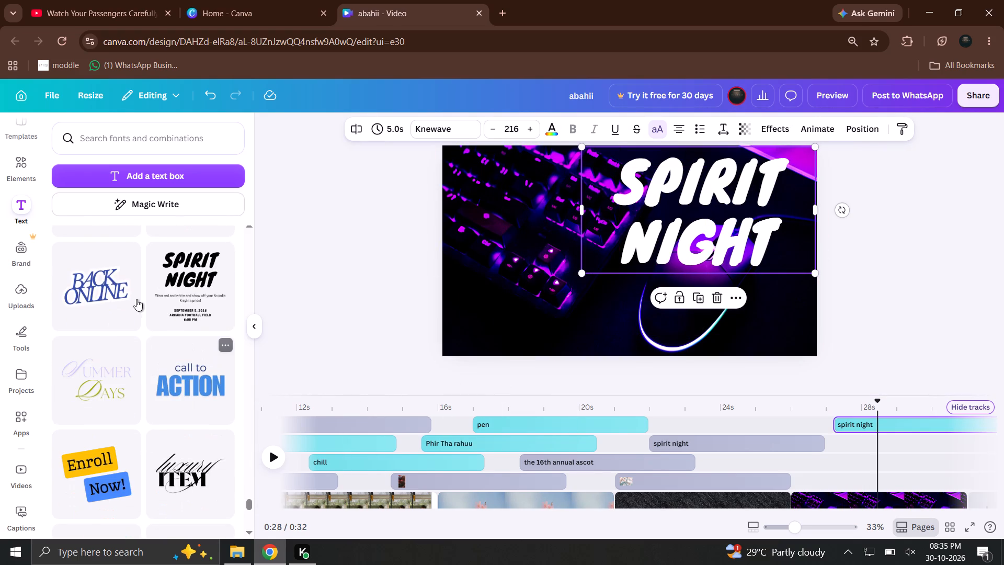
{"action": "left_click_drag", "start_coordinate": [126, 286], "coordinate": [868, 445]}
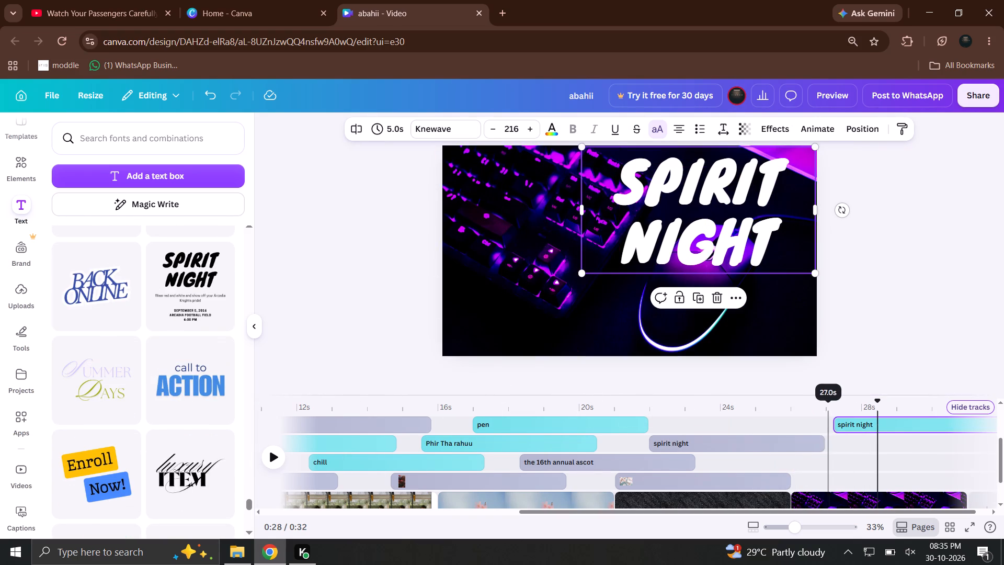
{"action": "left_click_drag", "start_coordinate": [824, 406], "coordinate": [817, 404]}
{"action": "left_click_drag", "start_coordinate": [660, 255], "coordinate": [726, 223]}
{"action": "left_click_drag", "start_coordinate": [622, 231], "coordinate": [506, 293]}
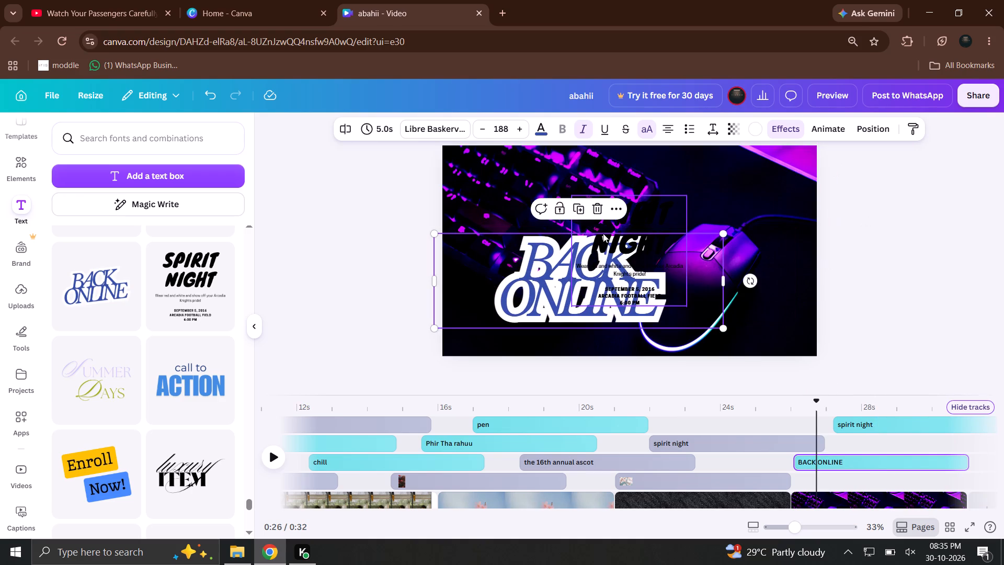
Remove the black "Spirit Night" combination that starts at about 22 s by moving it out of the frame.
{"action": "left_click_drag", "start_coordinate": [603, 233], "coordinate": [995, 282]}
Enlarge the "BACK ONLINE" text to font size 244 and fit it across the lower part of the frame.
{"action": "left_click", "coordinate": [497, 293]}
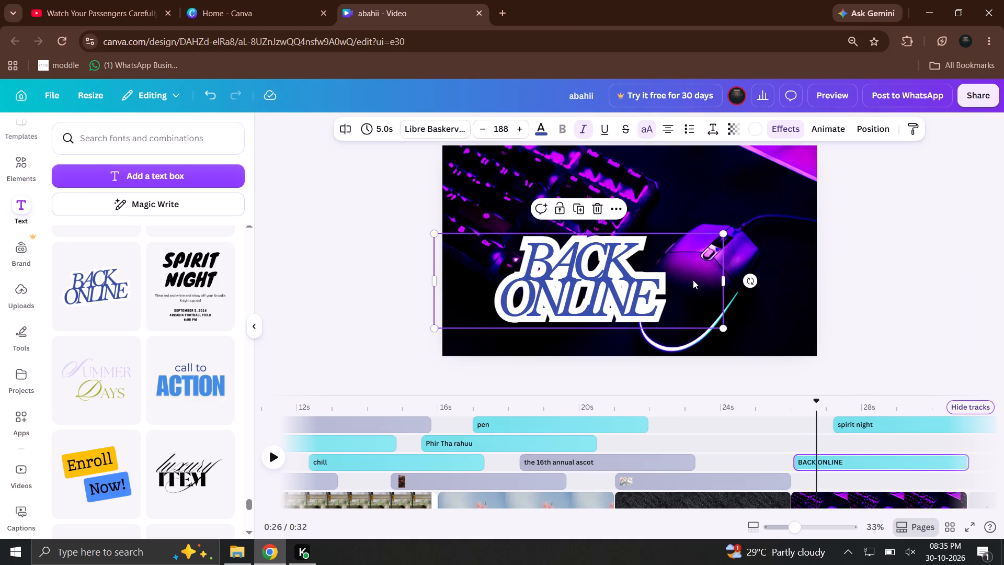
{"action": "left_click_drag", "start_coordinate": [721, 329], "coordinate": [729, 334]}
{"action": "left_click_drag", "start_coordinate": [729, 334], "coordinate": [812, 370]}
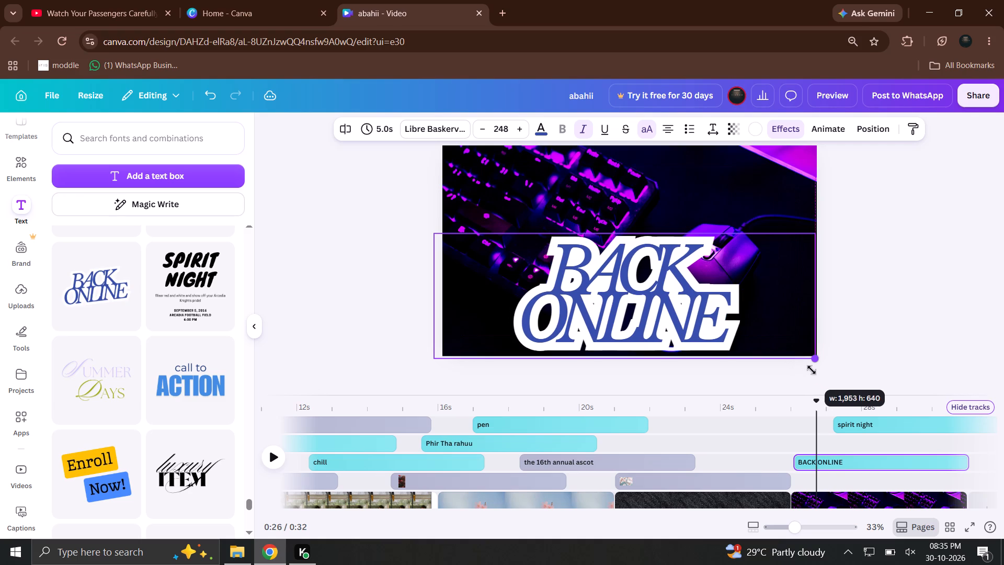
{"action": "left_click_drag", "start_coordinate": [812, 370], "coordinate": [806, 359]}
{"action": "left_click_drag", "start_coordinate": [710, 325], "coordinate": [715, 325]}
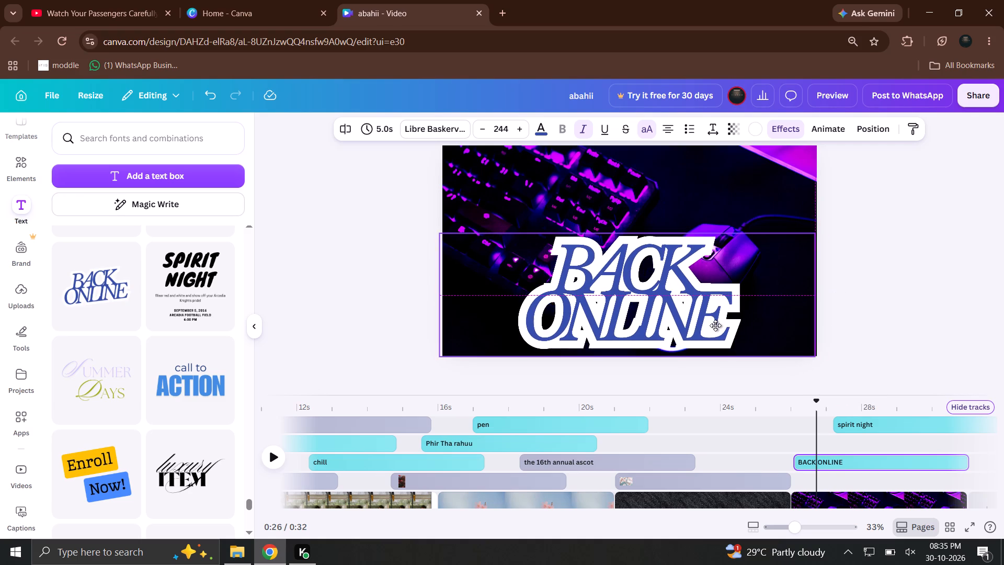
{"action": "left_click_drag", "start_coordinate": [715, 325], "coordinate": [717, 325]}
{"action": "left_click", "coordinate": [838, 320]}
Change the "BACK ONLINE" text's font to Barriecito.
{"action": "left_click", "coordinate": [674, 331]}
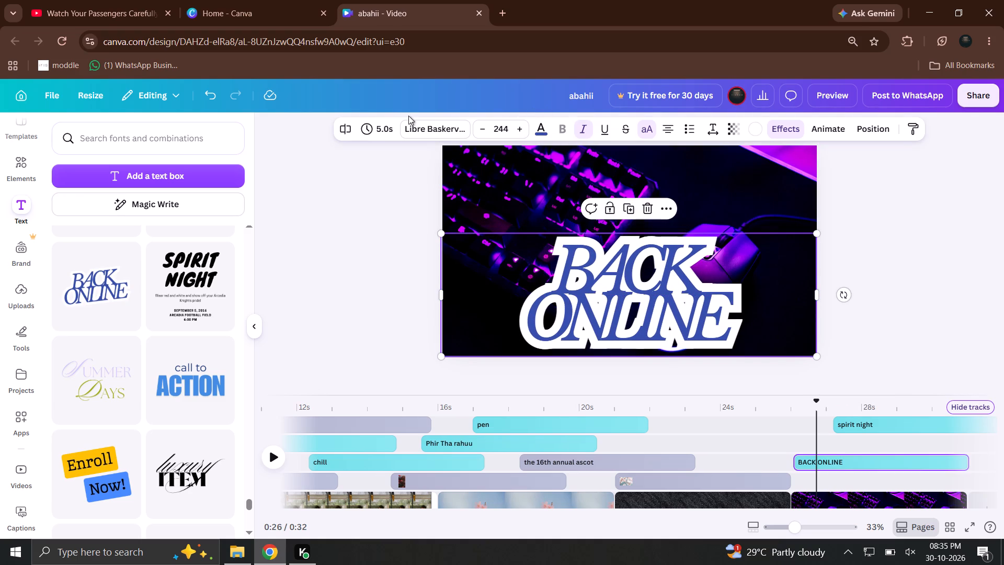
{"action": "left_click", "coordinate": [408, 116]}
{"action": "left_click", "coordinate": [625, 220]}
{"action": "left_click", "coordinate": [622, 239]}
{"action": "left_click", "coordinate": [418, 121]}
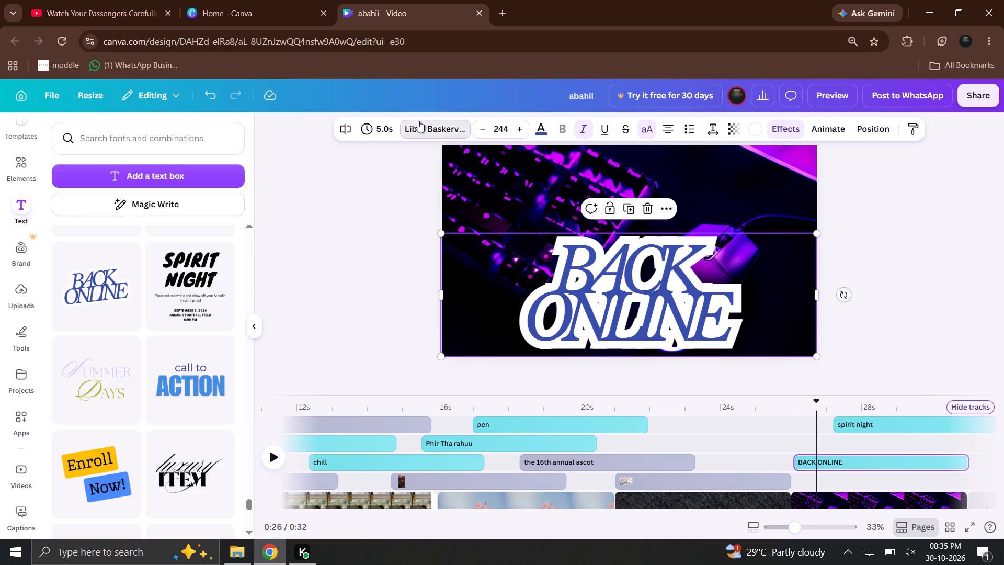
{"action": "left_click", "coordinate": [112, 358]}
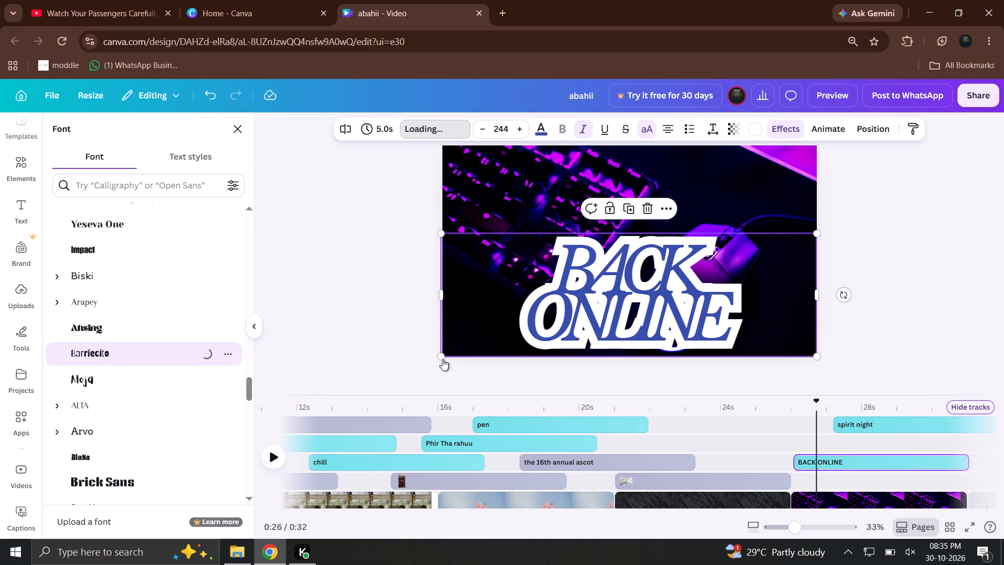
Try the grey gradient and red on the "BACK ONLINE" text, and settle on the black-to-white default gradient.
{"action": "left_click", "coordinate": [537, 126]}
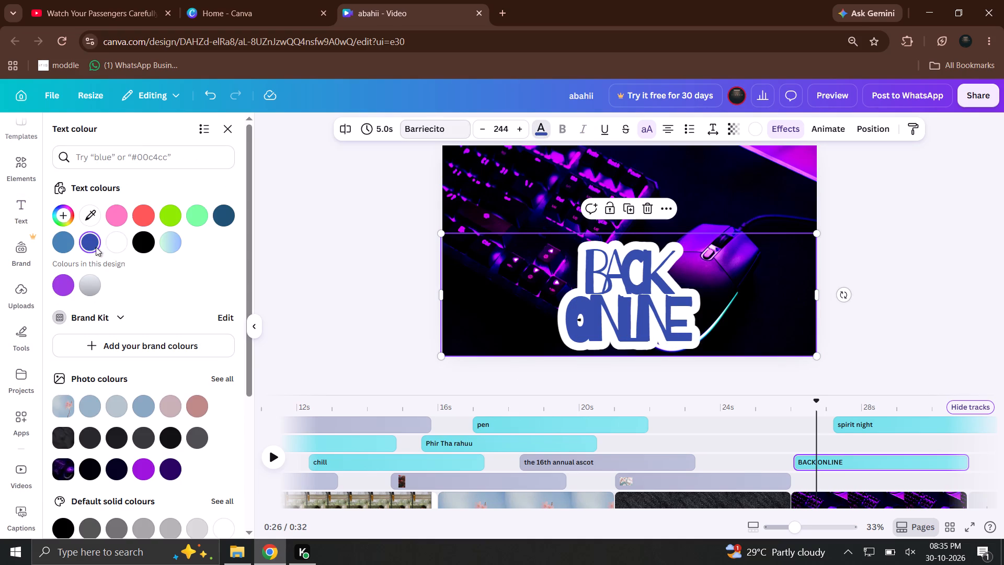
{"action": "left_click", "coordinate": [96, 280]}
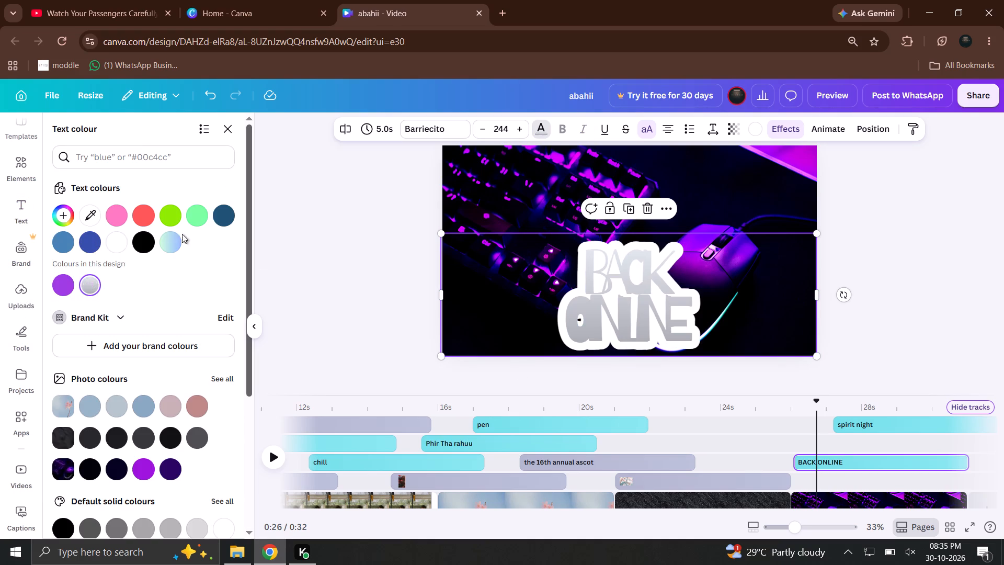
{"action": "left_click", "coordinate": [152, 222]}
{"action": "scroll", "coordinate": [144, 404], "scroll_direction": "down", "scroll_amount": 3}
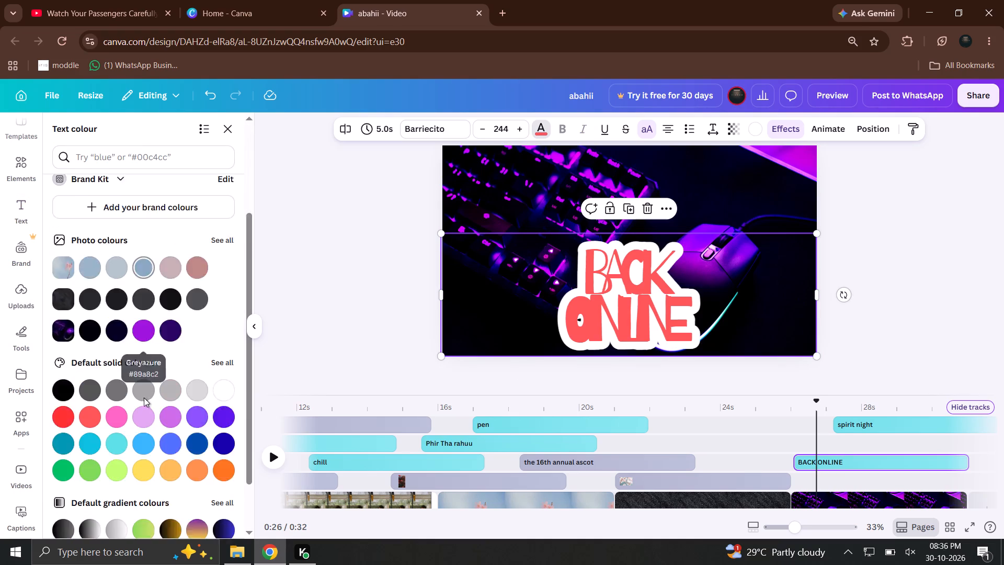
{"action": "scroll", "coordinate": [142, 402], "scroll_direction": "down", "scroll_amount": 7}
{"action": "left_click", "coordinate": [95, 460]}
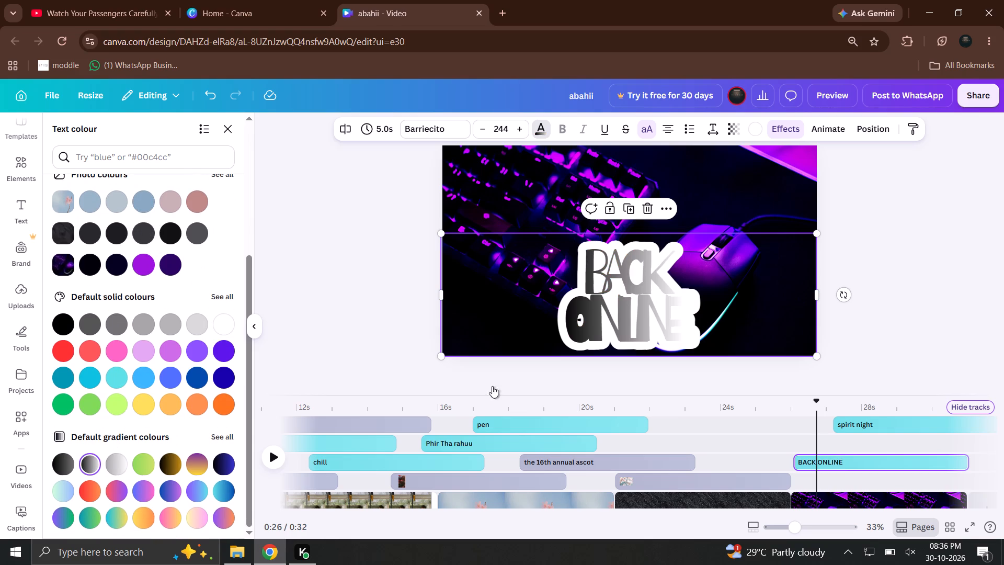
Turn off uppercase for the "BACK ONLINE" text and try strikethrough on it.
{"action": "left_click", "coordinate": [663, 345]}
{"action": "left_click", "coordinate": [721, 356]}
{"action": "left_click", "coordinate": [690, 327]}
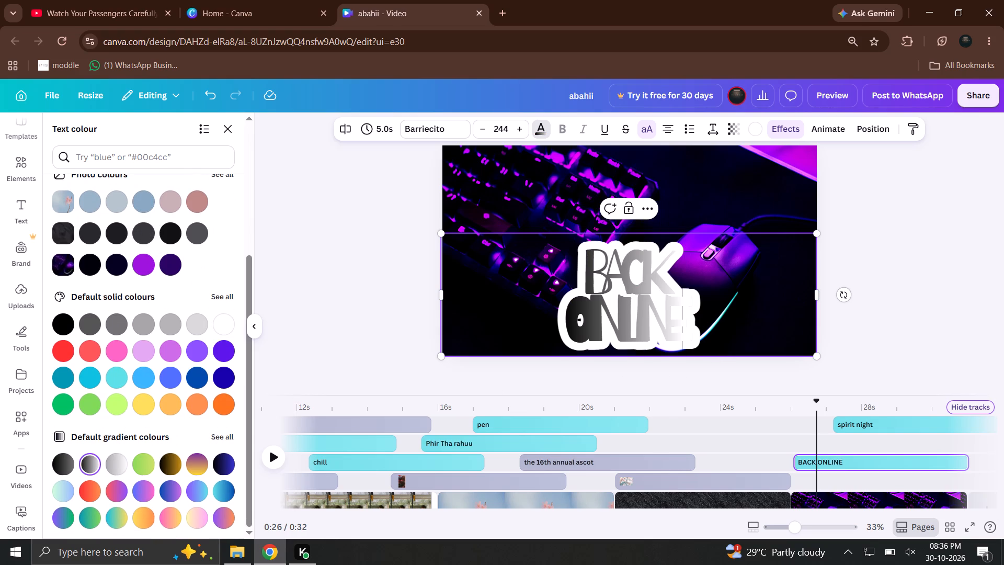
{"action": "left_click", "coordinate": [655, 125]}
{"action": "left_click", "coordinate": [635, 132]}
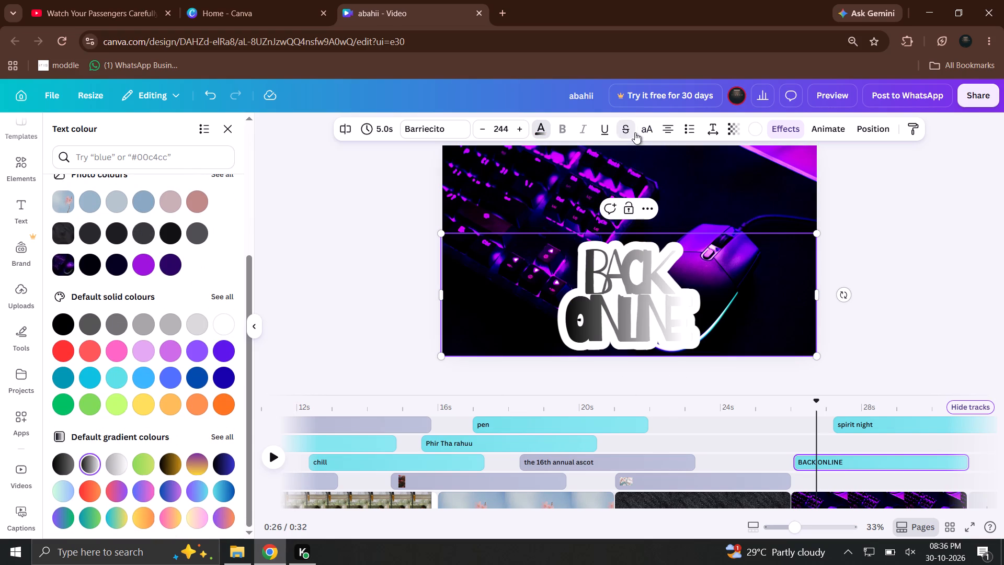
{"action": "left_click", "coordinate": [634, 132]}
{"action": "left_click", "coordinate": [633, 133]}
Apply the Chroma Wave animation to the keyboard and mouse background image.
{"action": "left_click", "coordinate": [747, 174]}
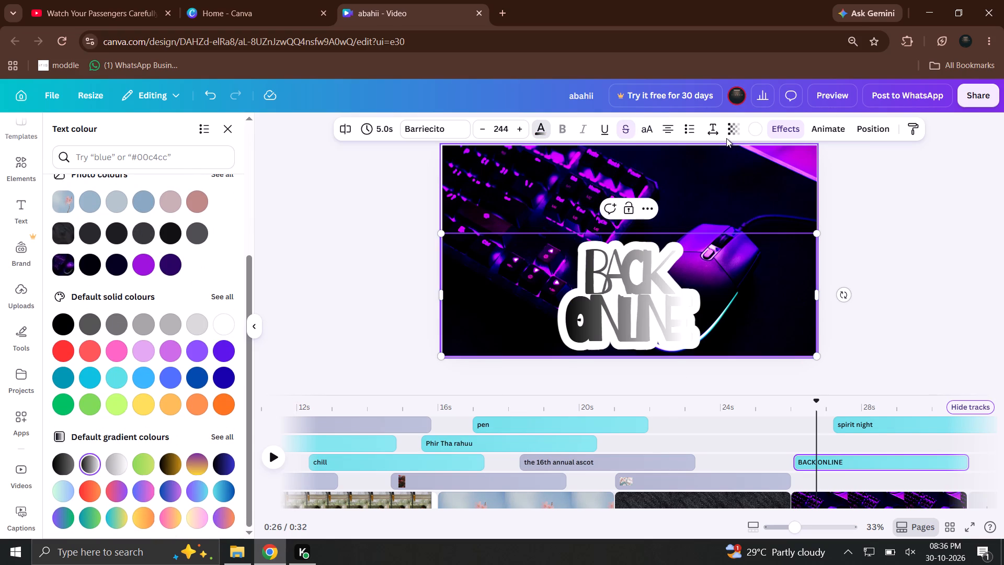
{"action": "left_click", "coordinate": [726, 137]}
{"action": "left_click", "coordinate": [106, 367]}
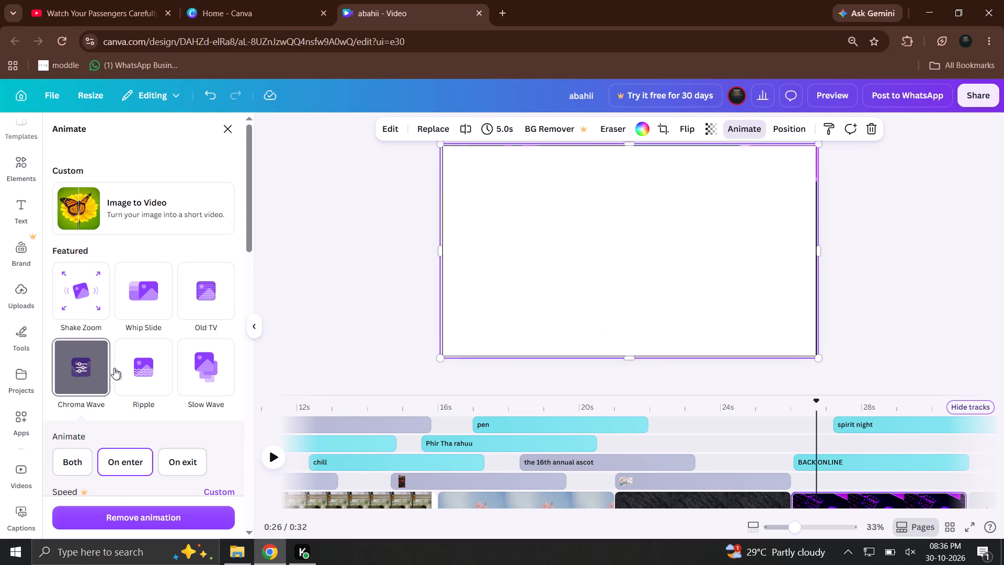
Move the "BACK ONLINE" text up to the top centre of the keyboard and mouse image and apply the Shift animation.
{"action": "left_click_drag", "start_coordinate": [661, 292], "coordinate": [648, 267]}
{"action": "left_click_drag", "start_coordinate": [646, 304], "coordinate": [658, 196]}
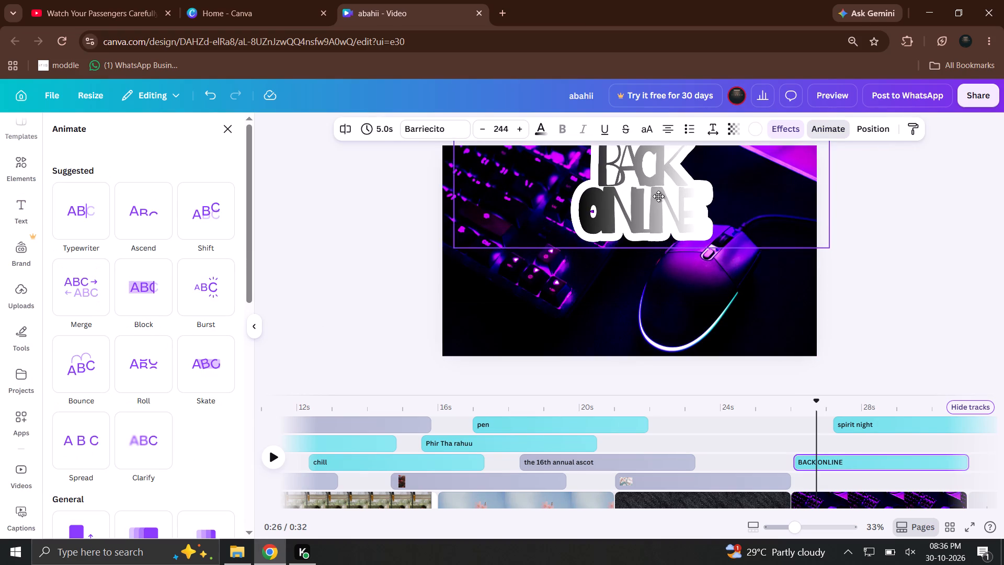
{"action": "left_click_drag", "start_coordinate": [658, 196], "coordinate": [648, 216]}
{"action": "left_click", "coordinate": [225, 210]}
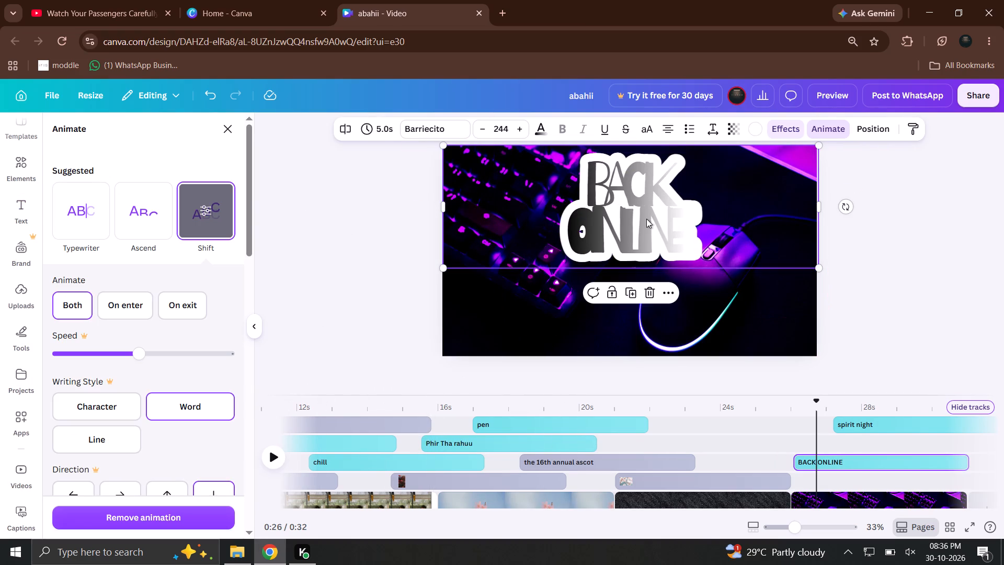
Replace the word "ONLINE" with "gjvj" in the "BACK ONLINE" text.
{"action": "double_click", "coordinate": [646, 219]}
{"action": "left_click", "coordinate": [651, 217]}
{"action": "double_click", "coordinate": [651, 217]}
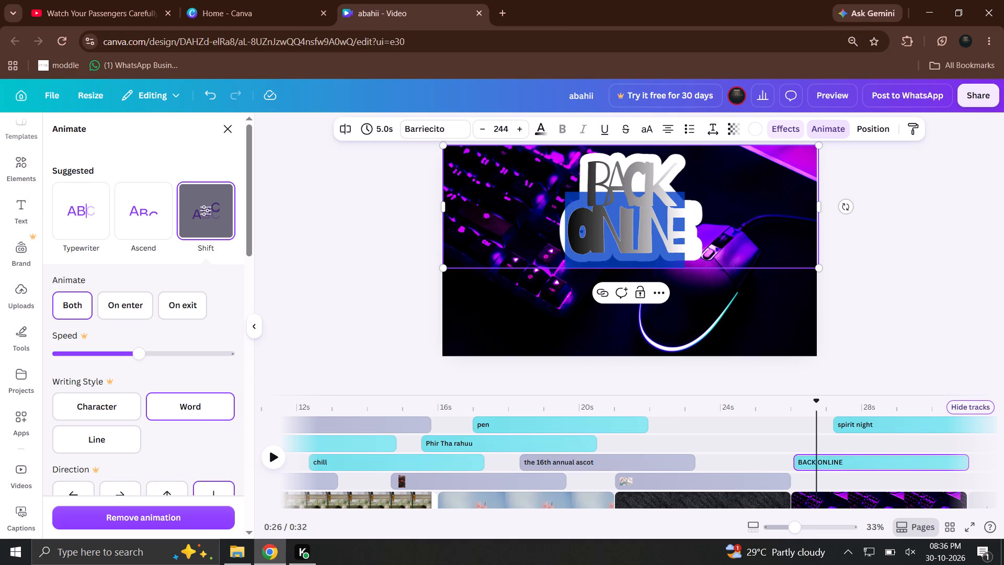
{"action": "type", "text": "gjvj"}
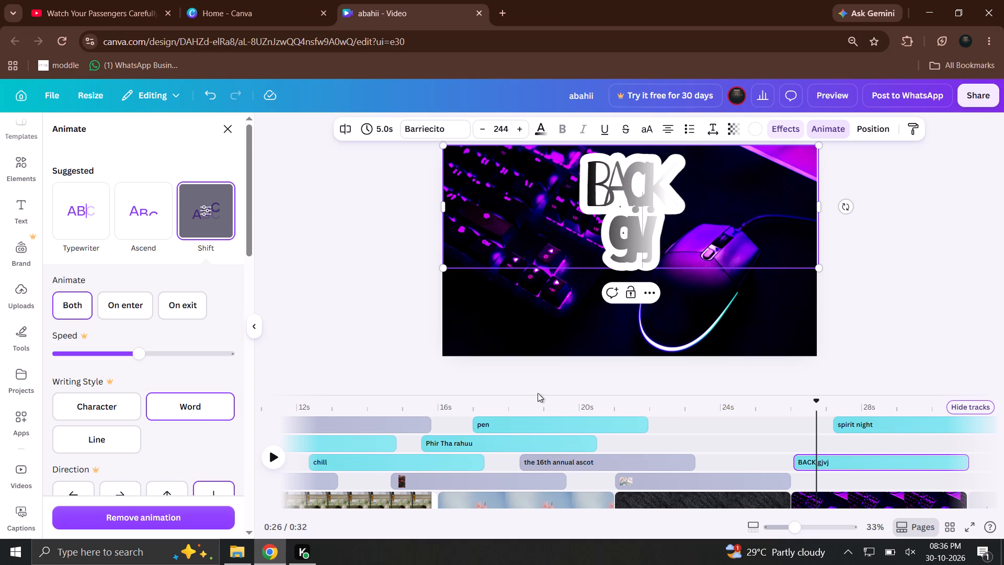
Apply the Bounce animation to the "TATTOO" text at about 12 s.
{"action": "left_click", "coordinate": [290, 451]}
{"action": "left_click", "coordinate": [283, 455]}
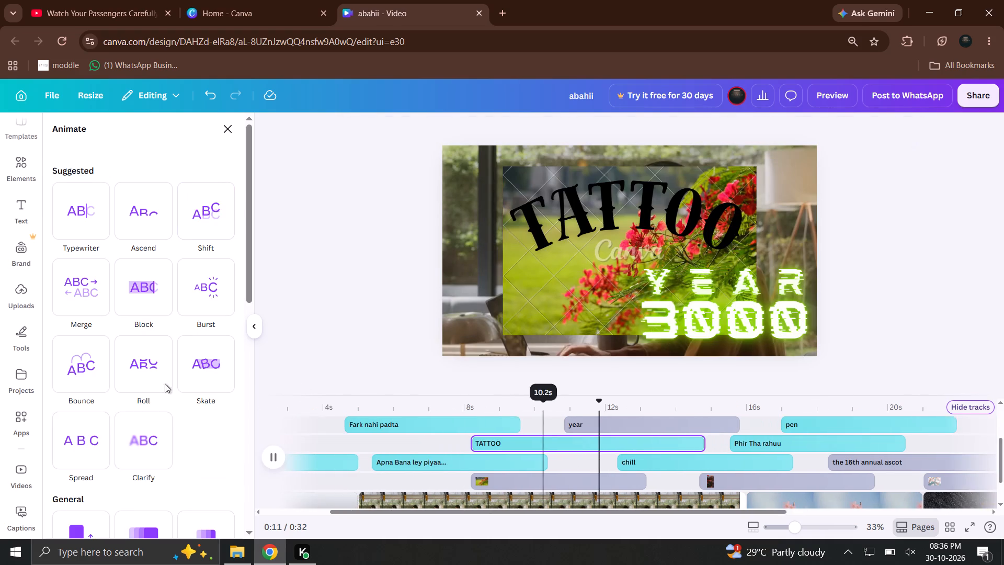
{"action": "left_click_drag", "start_coordinate": [102, 355], "coordinate": [568, 277]}
{"action": "left_click", "coordinate": [88, 366]}
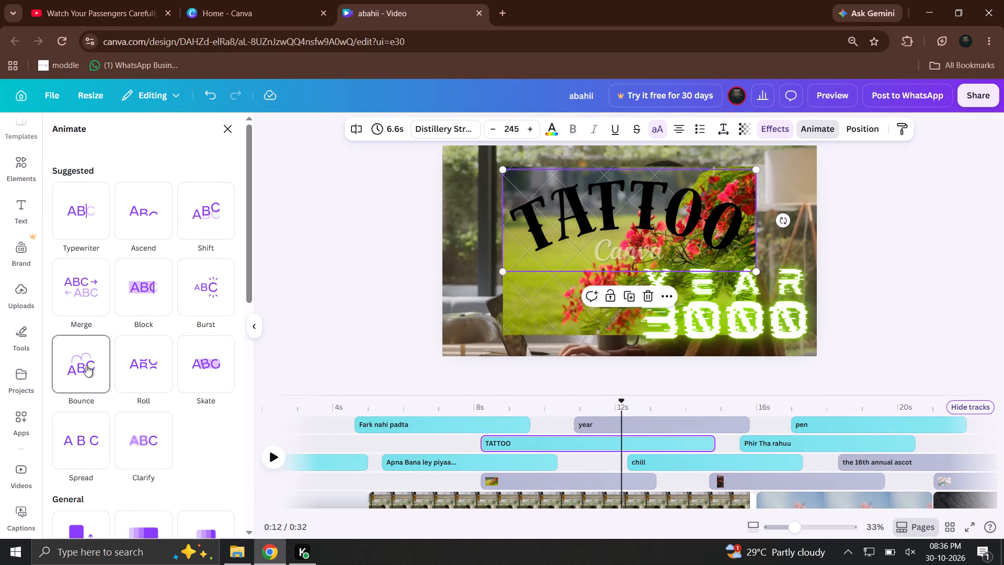
{"action": "left_click", "coordinate": [615, 205]}
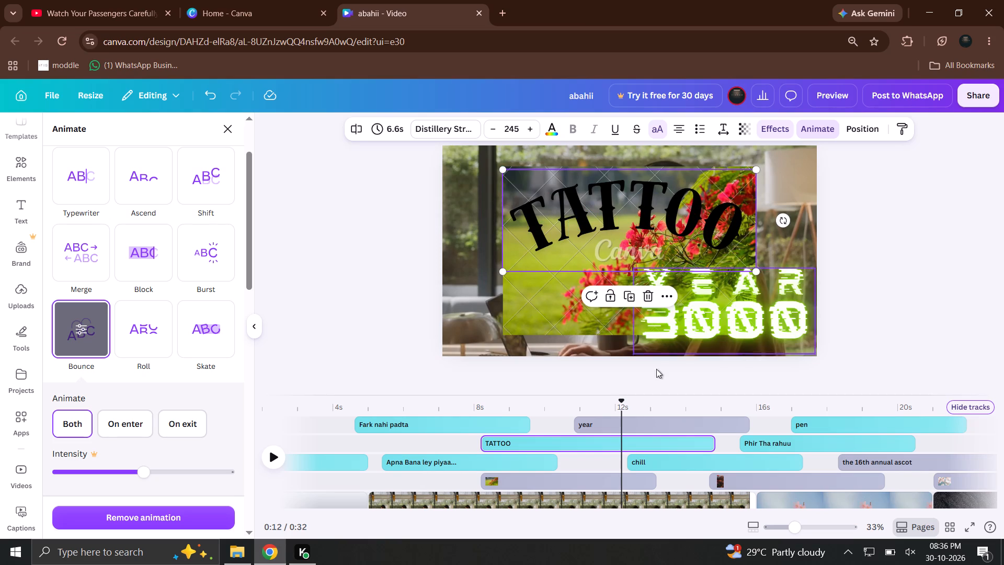
Shrink the "VIKRAM" text at about 3 s to font size 166 and move it up beneath "Happy Nation..!!".
{"action": "left_click", "coordinate": [335, 413]}
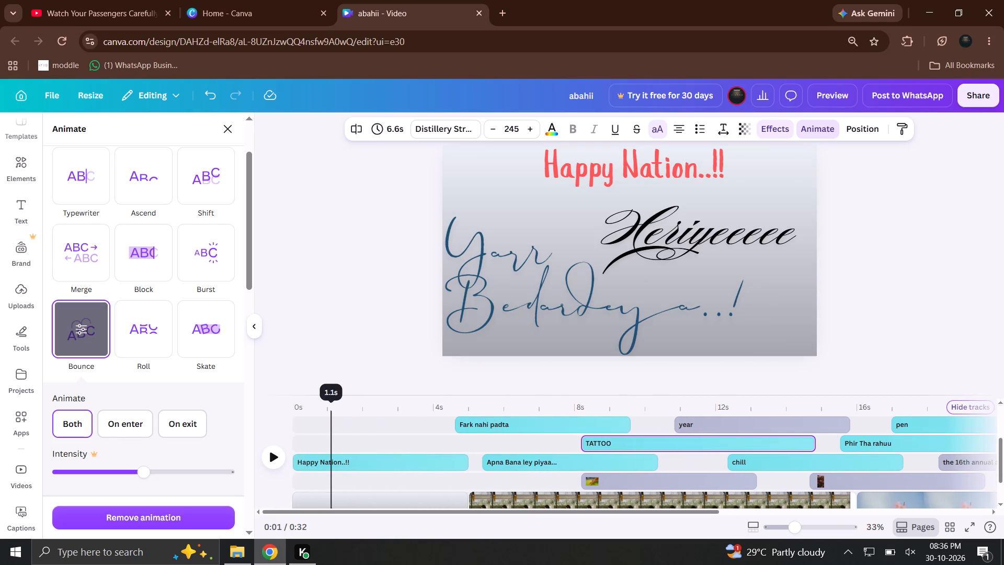
{"action": "left_click", "coordinate": [284, 453]}
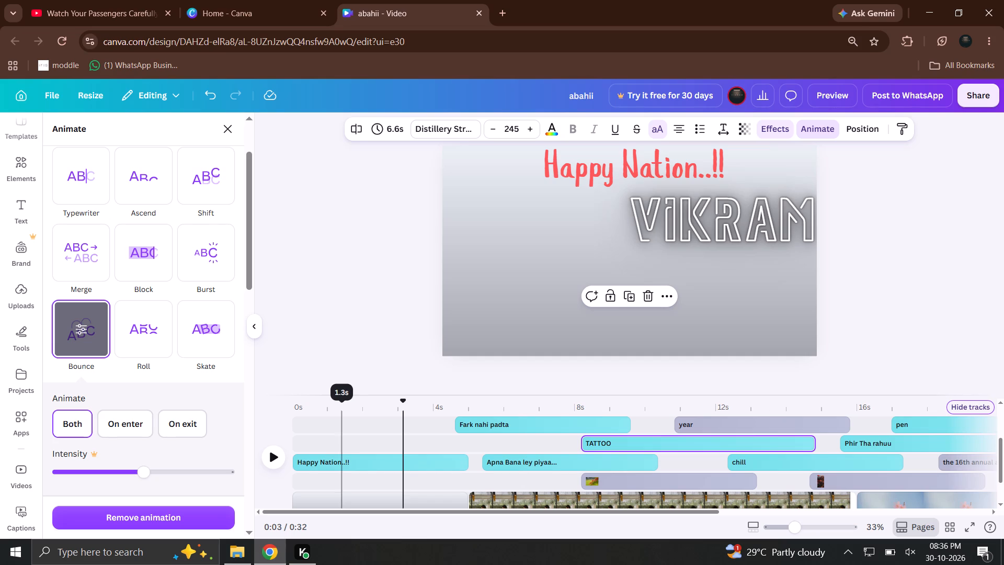
{"action": "left_click", "coordinate": [560, 174]}
{"action": "left_click", "coordinate": [558, 262]}
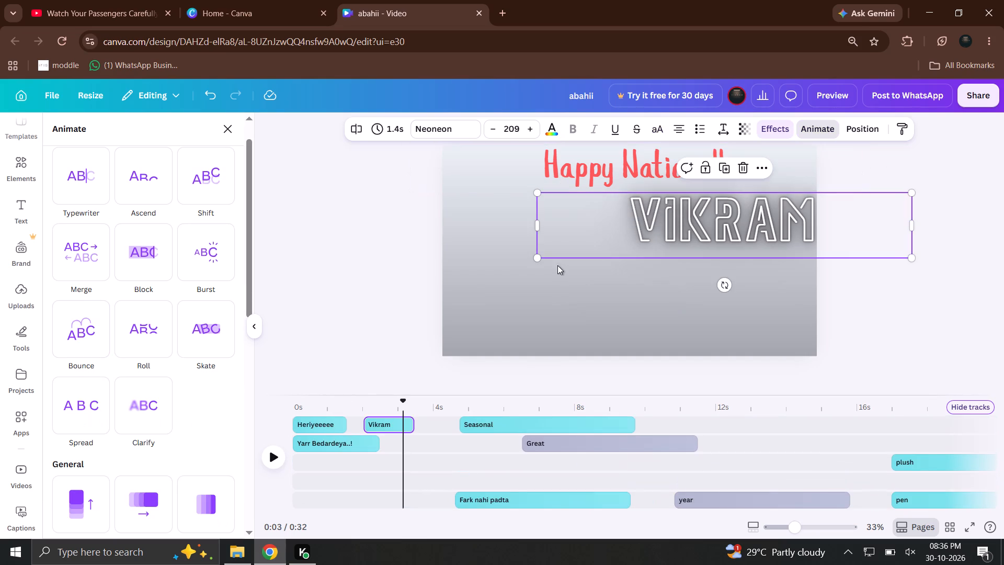
{"action": "left_click", "coordinate": [555, 292]}
{"action": "left_click", "coordinate": [780, 204]}
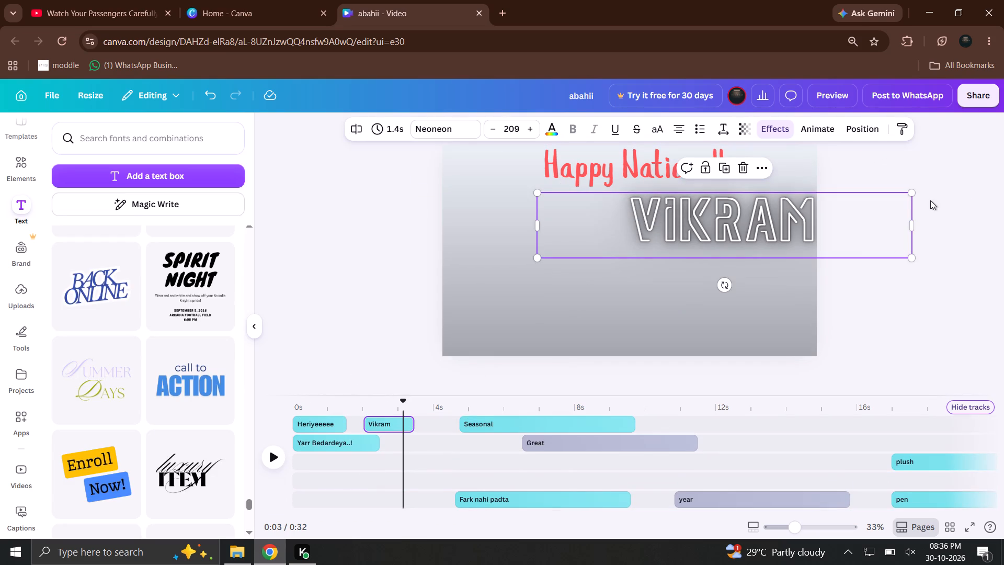
{"action": "left_click_drag", "start_coordinate": [914, 198], "coordinate": [906, 198]}
{"action": "left_click_drag", "start_coordinate": [905, 196], "coordinate": [836, 224]}
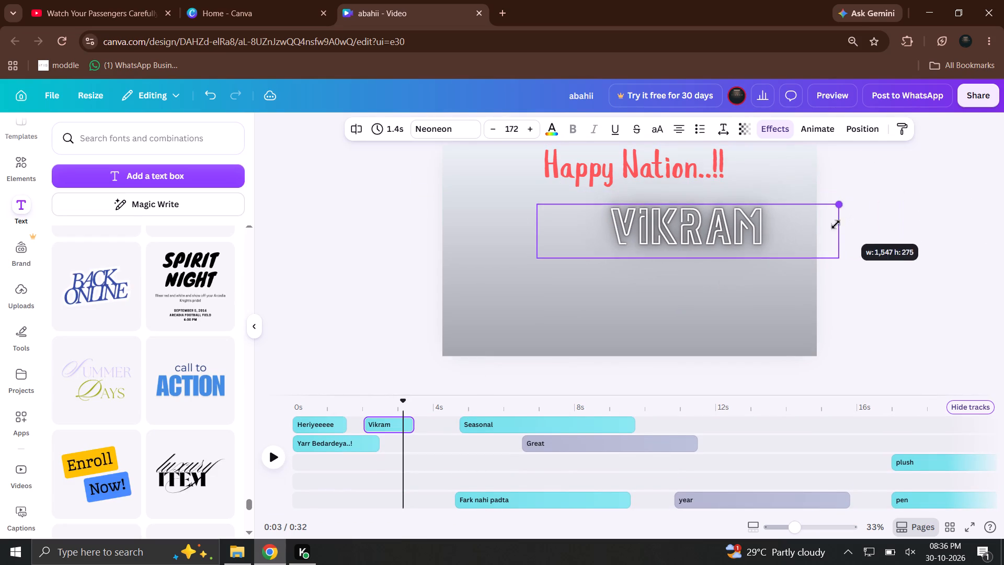
{"action": "left_click_drag", "start_coordinate": [836, 224], "coordinate": [832, 225]}
{"action": "left_click_drag", "start_coordinate": [786, 240], "coordinate": [803, 219]}
{"action": "left_click", "coordinate": [931, 303]}
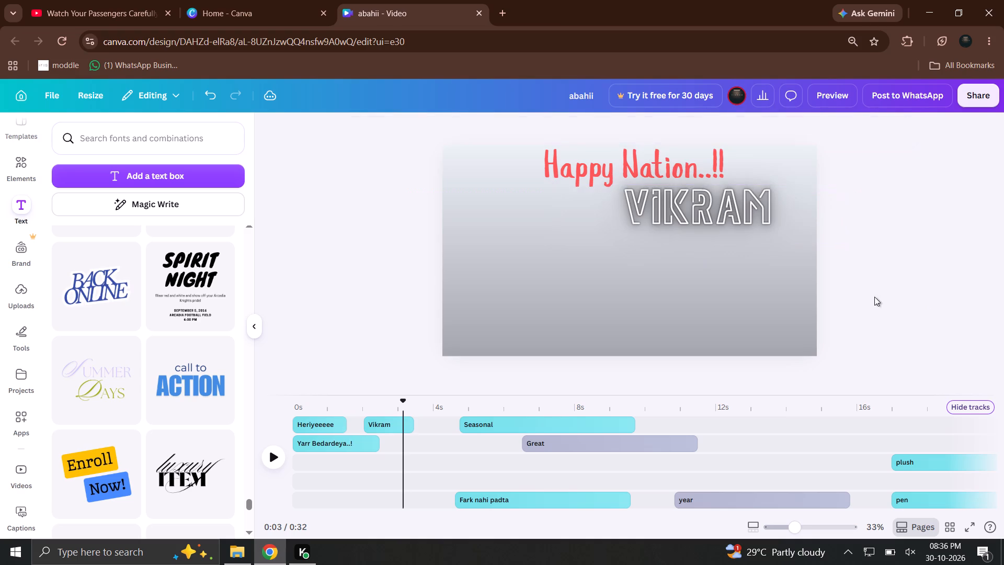
Play and pause the opening seconds of the video to check the timing and placement of the text overlays.
{"action": "left_click", "coordinate": [290, 454]}
{"action": "left_click", "coordinate": [255, 468]}
{"action": "left_click", "coordinate": [265, 461]}
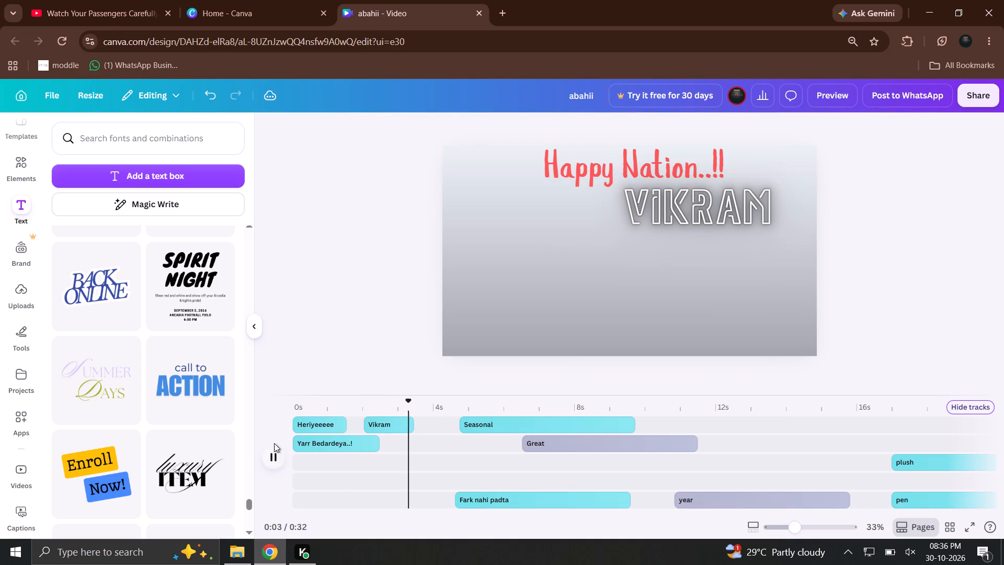
{"action": "left_click_drag", "start_coordinate": [356, 409], "coordinate": [348, 415]}
{"action": "left_click", "coordinate": [261, 462]}
{"action": "left_click", "coordinate": [266, 459]}
{"action": "left_click", "coordinate": [266, 459]}
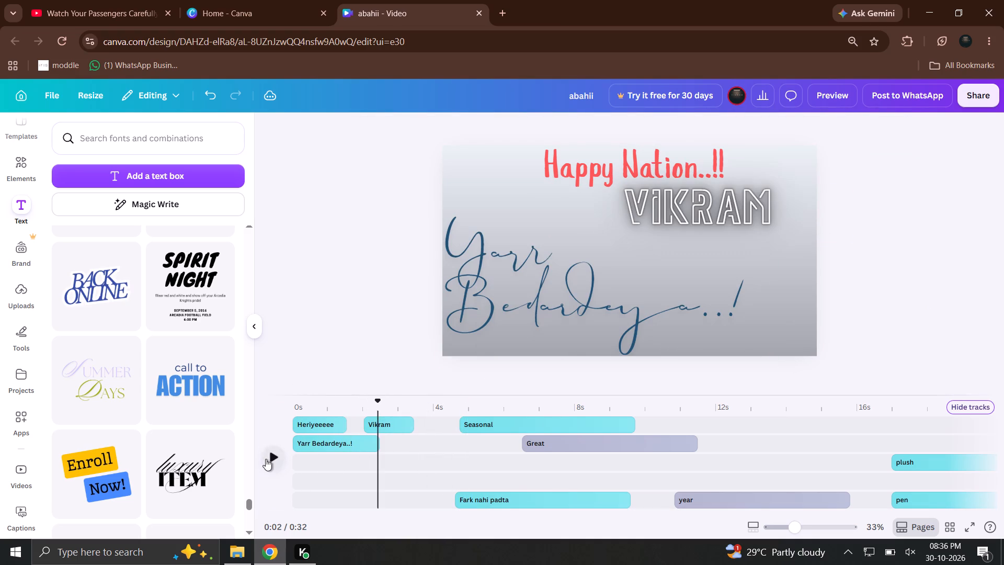
{"action": "left_click", "coordinate": [266, 459]}
{"action": "left_click", "coordinate": [266, 459]}
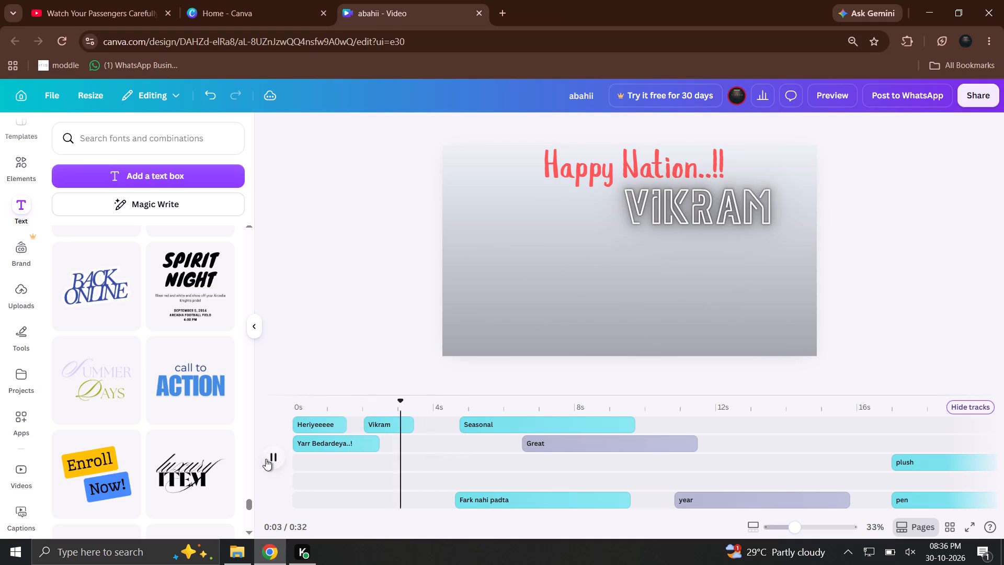
{"action": "left_click", "coordinate": [266, 459]}
{"action": "left_click", "coordinate": [266, 459]}
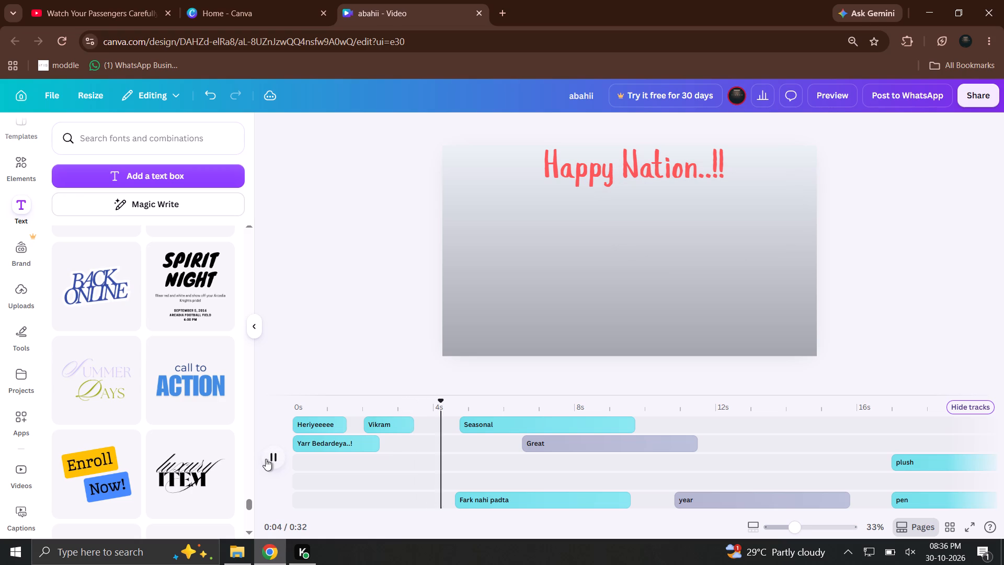
{"action": "left_click", "coordinate": [266, 459]}
{"action": "key", "text": "ctrl+shift+super+F24"}
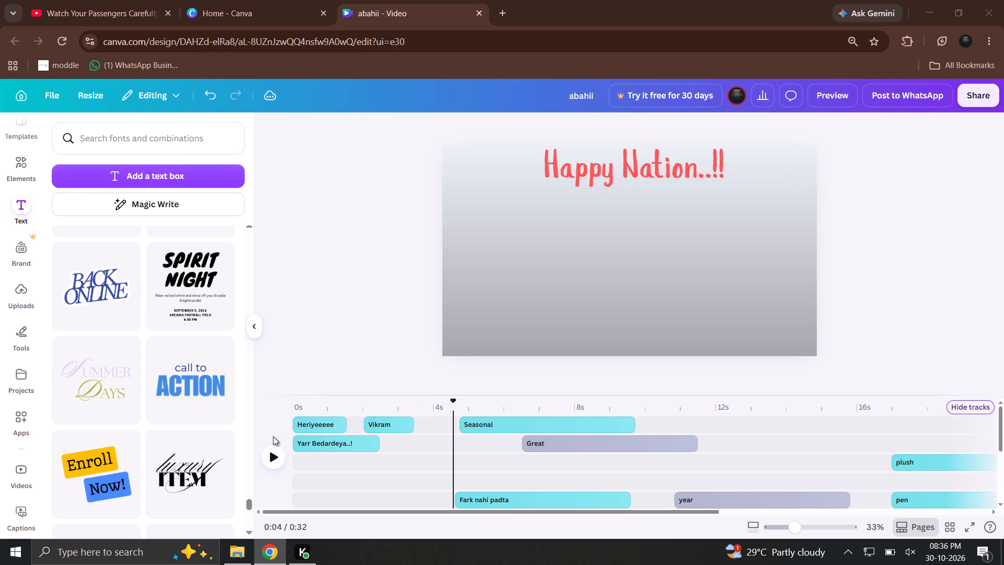
Replay the opening from the start and move the "VIKRAM" text slightly down, away from "Happy Nation..!!".
{"action": "left_click", "coordinate": [653, 221]}
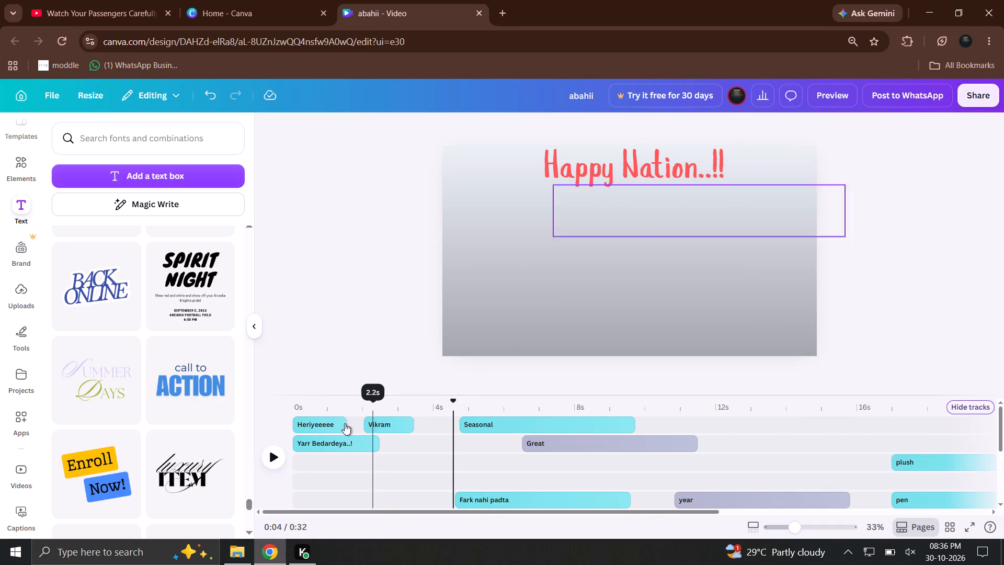
{"action": "left_click", "coordinate": [311, 407]}
{"action": "left_click", "coordinate": [278, 458]}
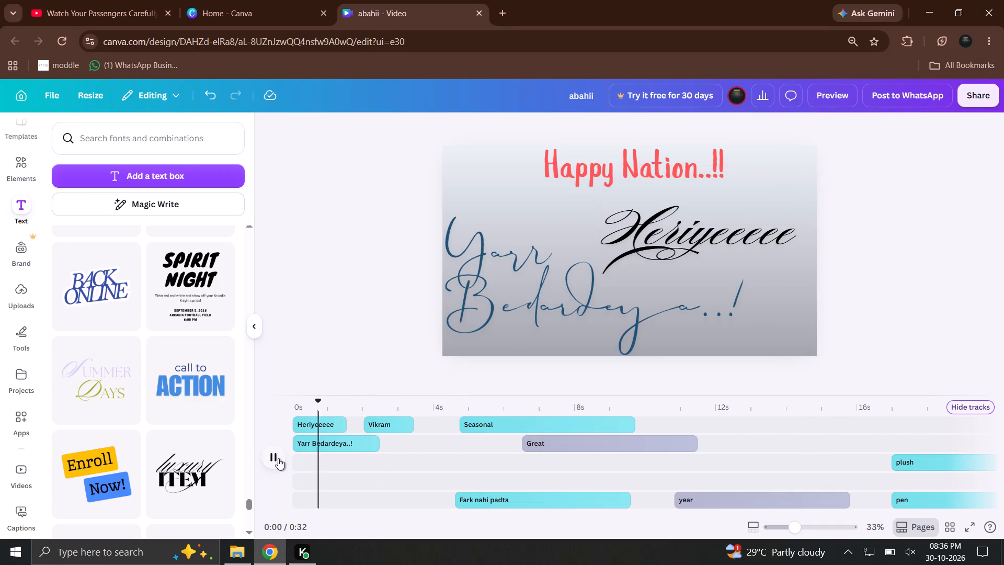
{"action": "left_click", "coordinate": [272, 462]}
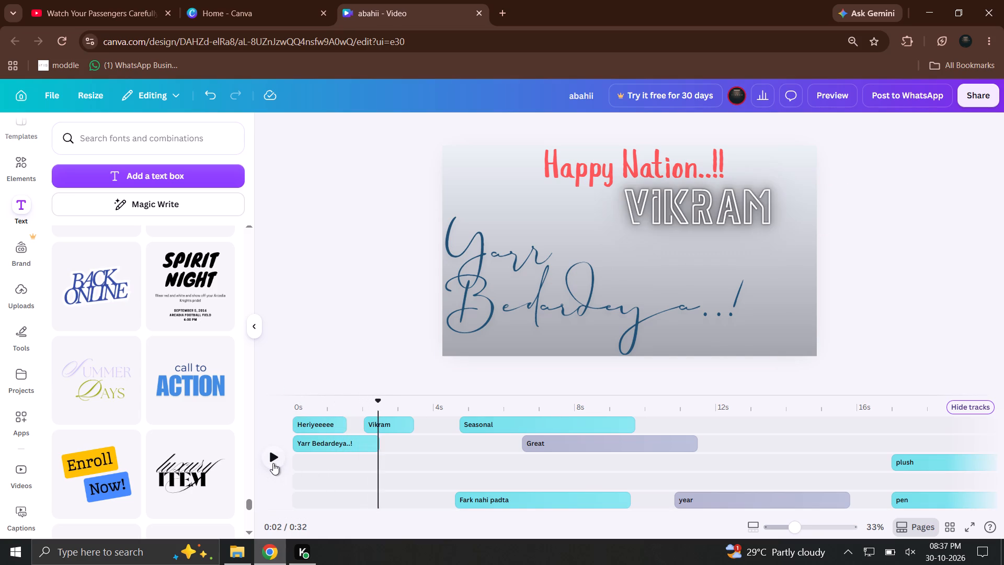
{"action": "left_click", "coordinate": [273, 463]}
{"action": "left_click", "coordinate": [272, 464]}
{"action": "left_click", "coordinate": [678, 210]}
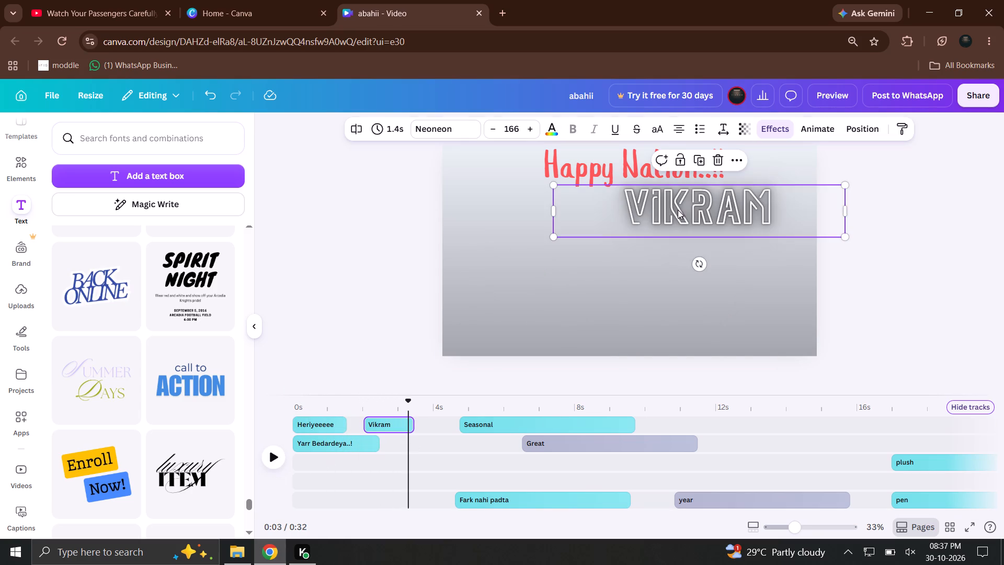
{"action": "left_click_drag", "start_coordinate": [719, 210], "coordinate": [717, 225]}
{"action": "left_click", "coordinate": [886, 273]}
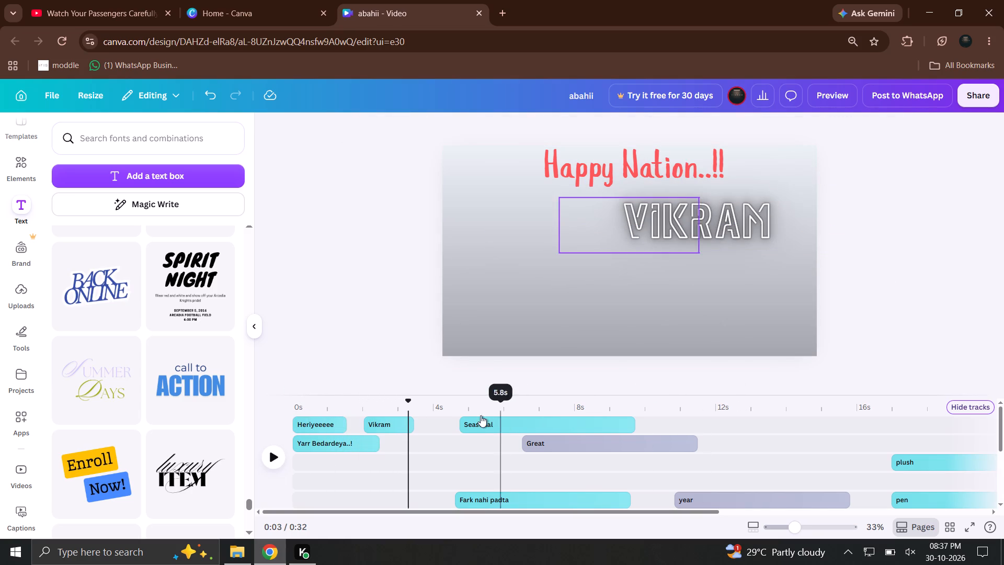
Replay the opening from 0 s and move the "Heriyeeeee" text slightly up, closer to "Happy Nation..!!".
{"action": "left_click_drag", "start_coordinate": [449, 411], "coordinate": [292, 416]}
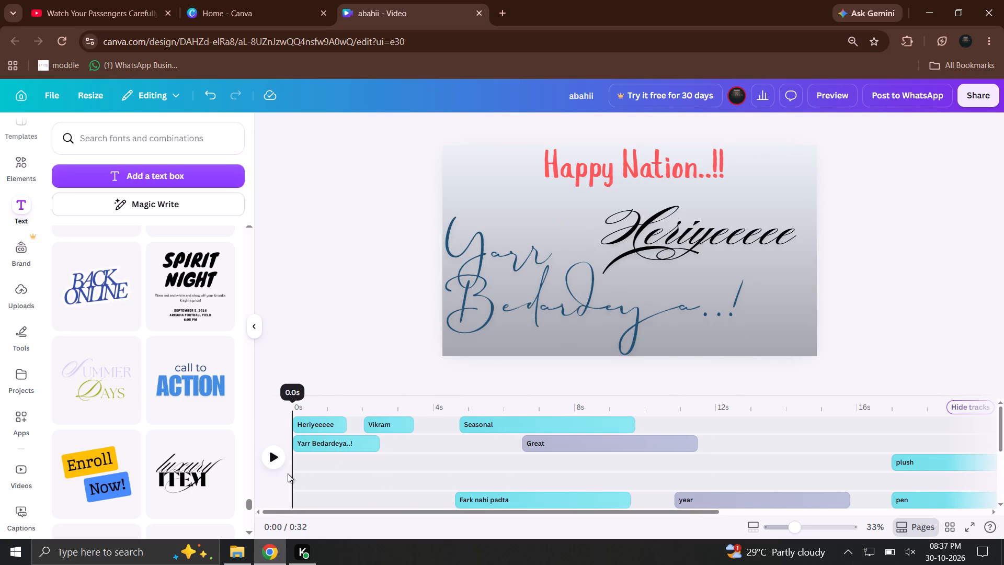
{"action": "left_click", "coordinate": [288, 473]}
{"action": "left_click", "coordinate": [284, 469]}
{"action": "left_click", "coordinate": [283, 468]}
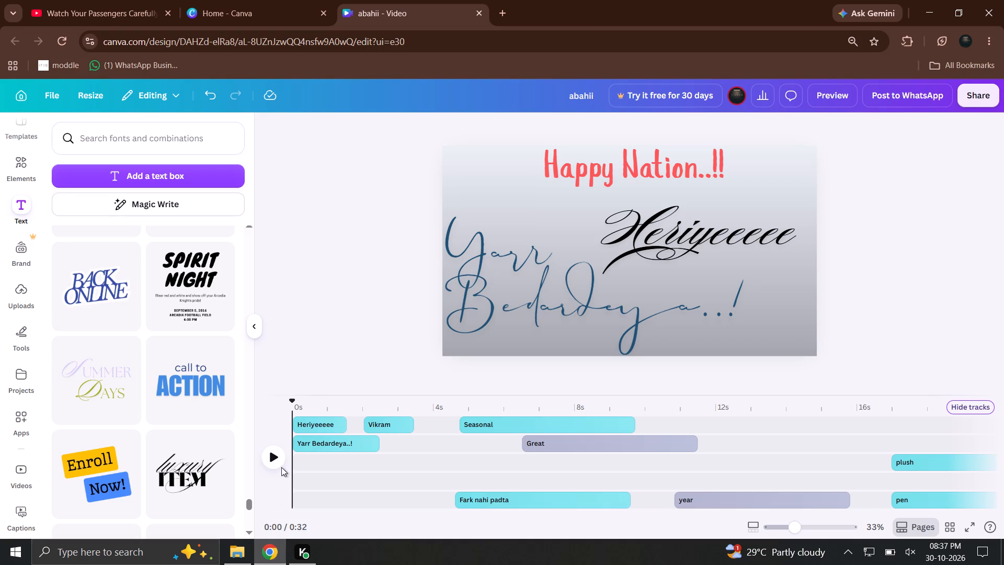
{"action": "left_click", "coordinate": [273, 461]}
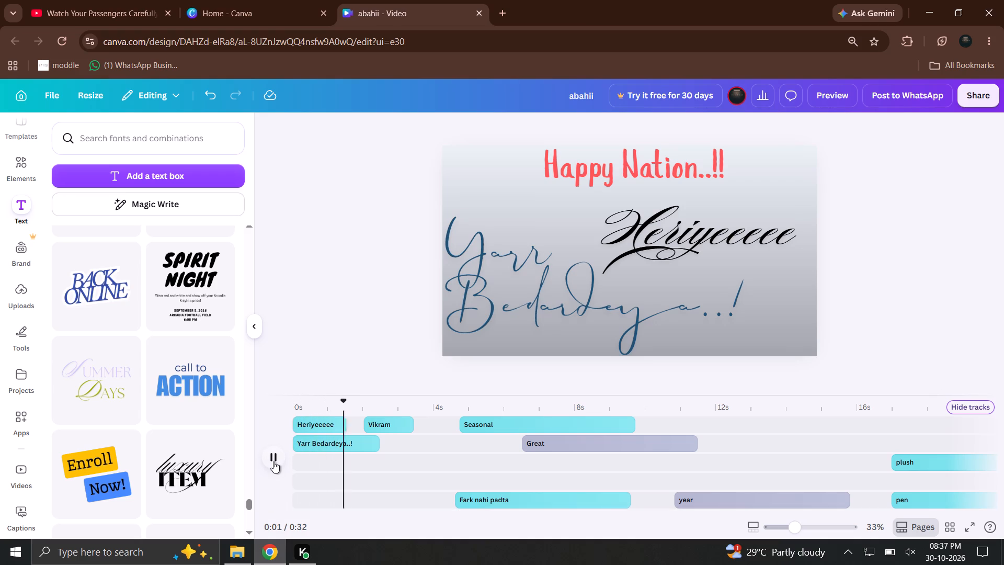
{"action": "left_click", "coordinate": [273, 461]}
{"action": "left_click_drag", "start_coordinate": [321, 402], "coordinate": [337, 411]}
{"action": "left_click", "coordinate": [709, 213]}
{"action": "left_click_drag", "start_coordinate": [702, 238], "coordinate": [703, 225]}
{"action": "left_click", "coordinate": [870, 267]}
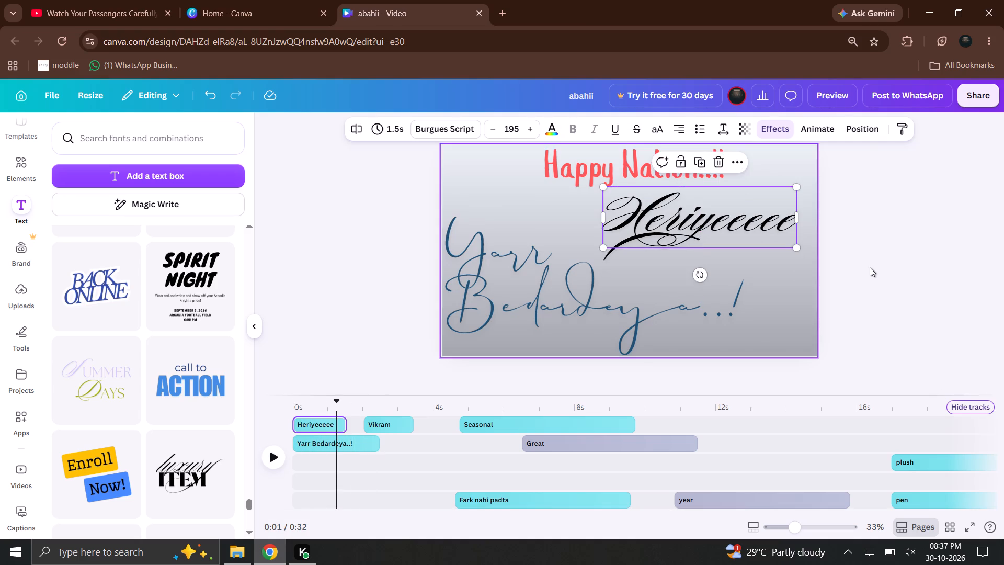
Play the video through the opening texts, then skim the remaining timeline to about 31 s to check the overlays.
{"action": "left_click", "coordinate": [271, 459]}
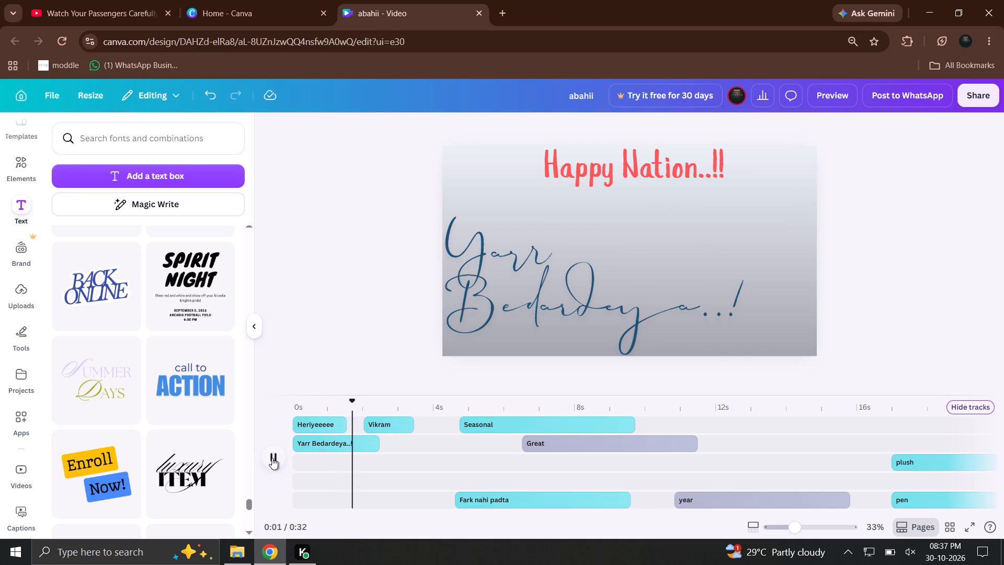
{"action": "scroll", "coordinate": [196, 438], "scroll_direction": "down", "scroll_amount": 4}
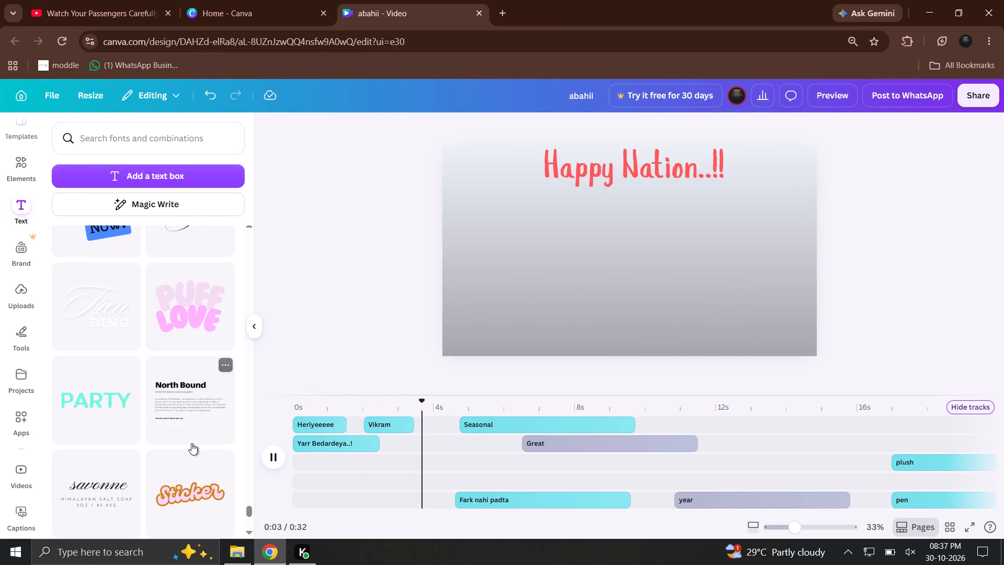
{"action": "left_click", "coordinate": [268, 454]}
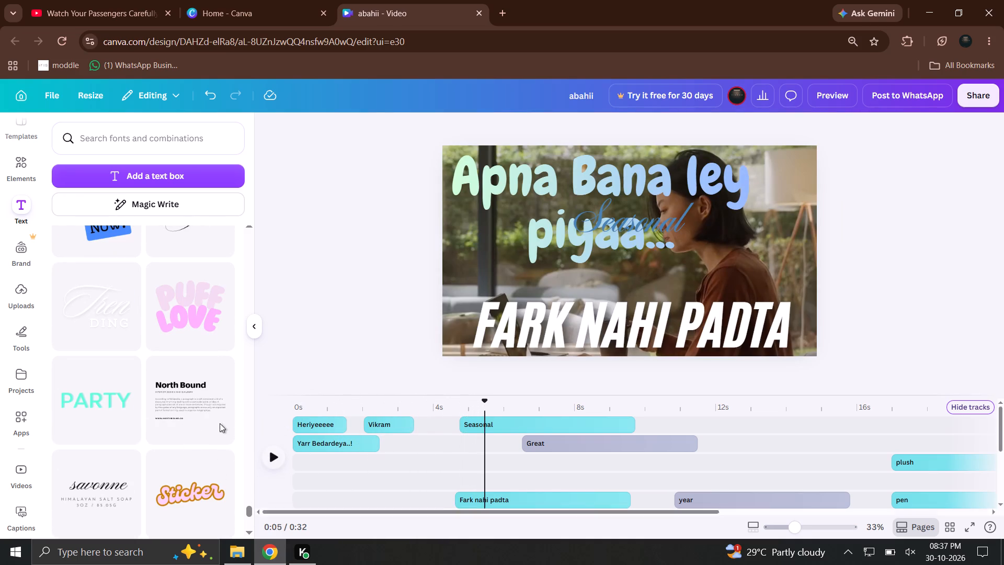
{"action": "left_click", "coordinate": [275, 448]}
{"action": "double_click", "coordinate": [275, 457]}
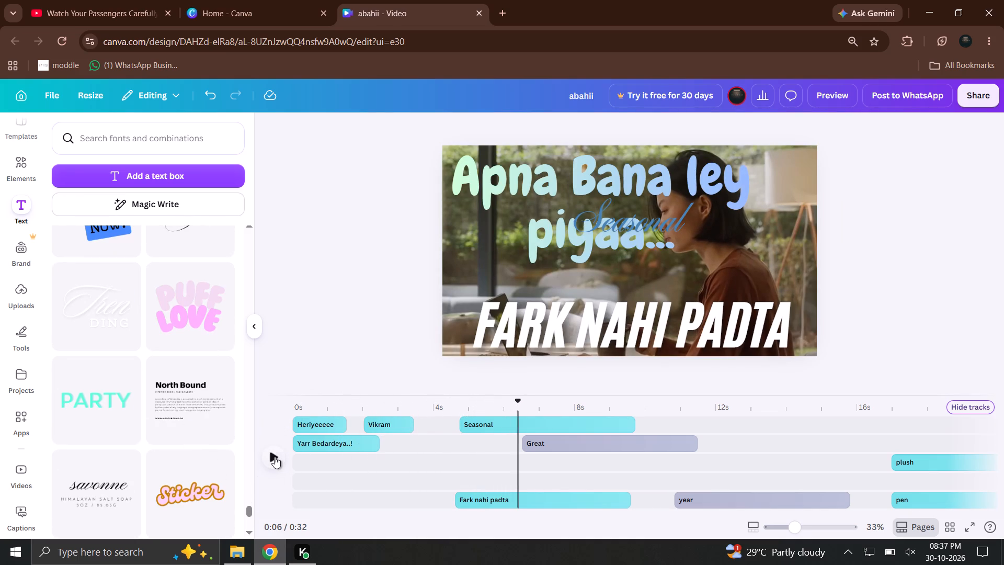
{"action": "left_click", "coordinate": [275, 461]}
{"action": "left_click", "coordinate": [273, 461]}
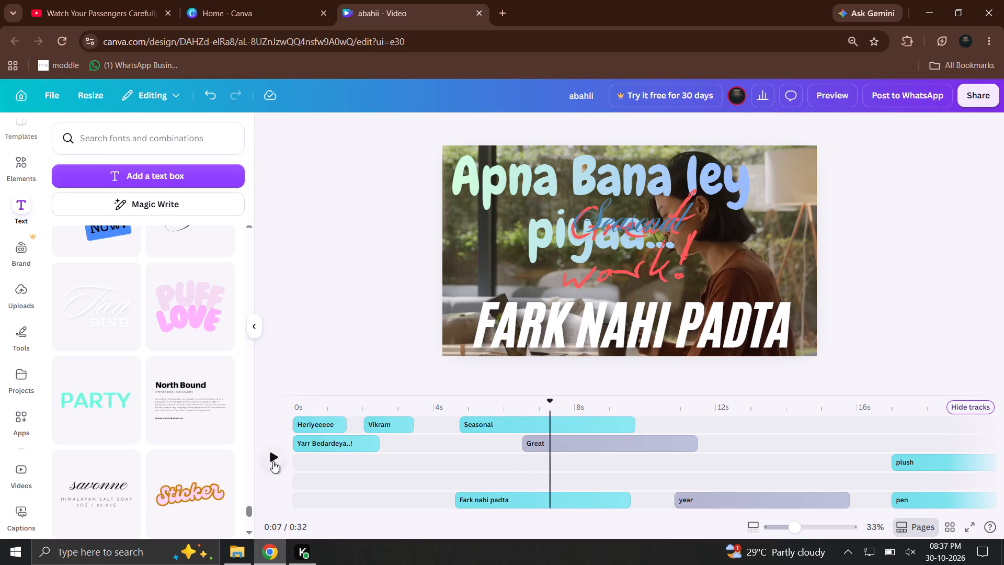
{"action": "left_click", "coordinate": [275, 457]}
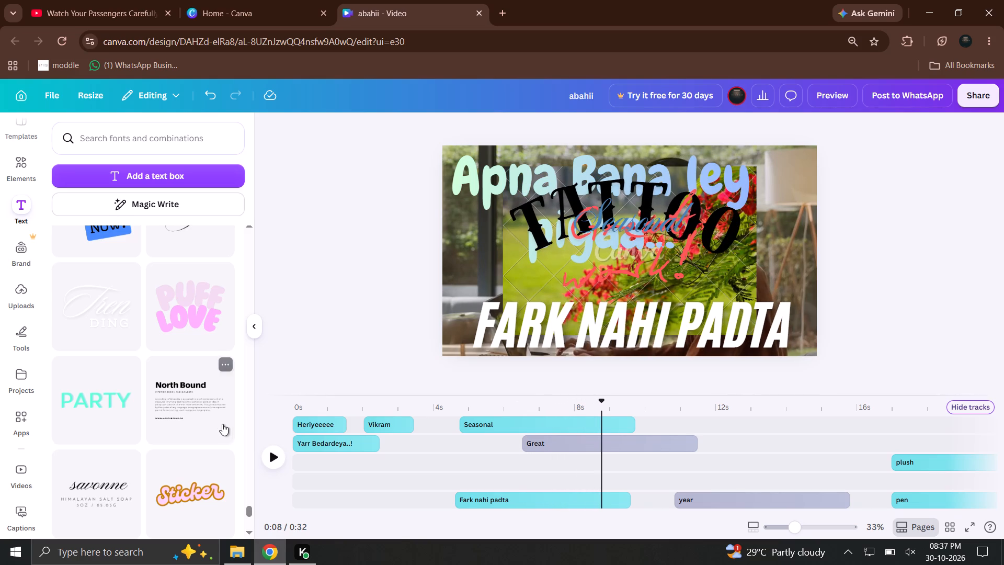
{"action": "left_click_drag", "start_coordinate": [619, 399], "coordinate": [917, 431]}
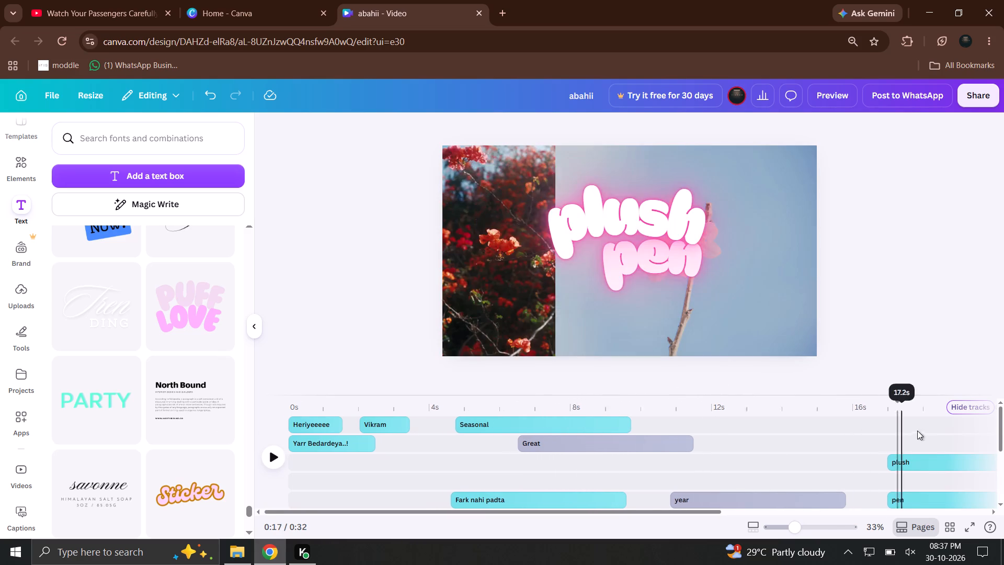
{"action": "left_click_drag", "start_coordinate": [917, 431], "coordinate": [948, 431]}
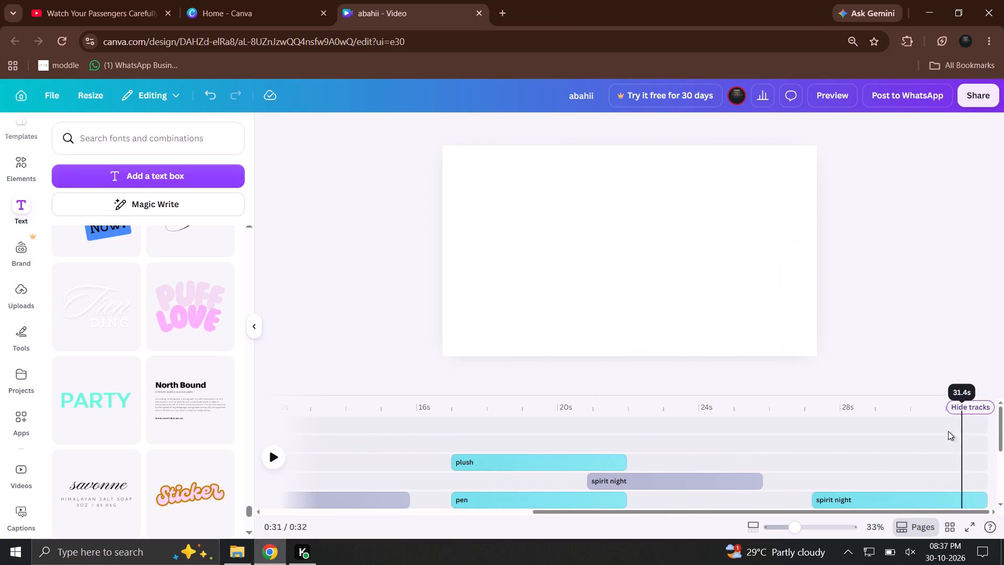
At about 30 s, move the "SPIRIT NIGHT" text down to the lower-left area of the frame, beneath "BACK gjvj".
{"action": "left_click_drag", "start_coordinate": [948, 431], "coordinate": [997, 428]}
{"action": "left_click_drag", "start_coordinate": [919, 407], "coordinate": [902, 407]}
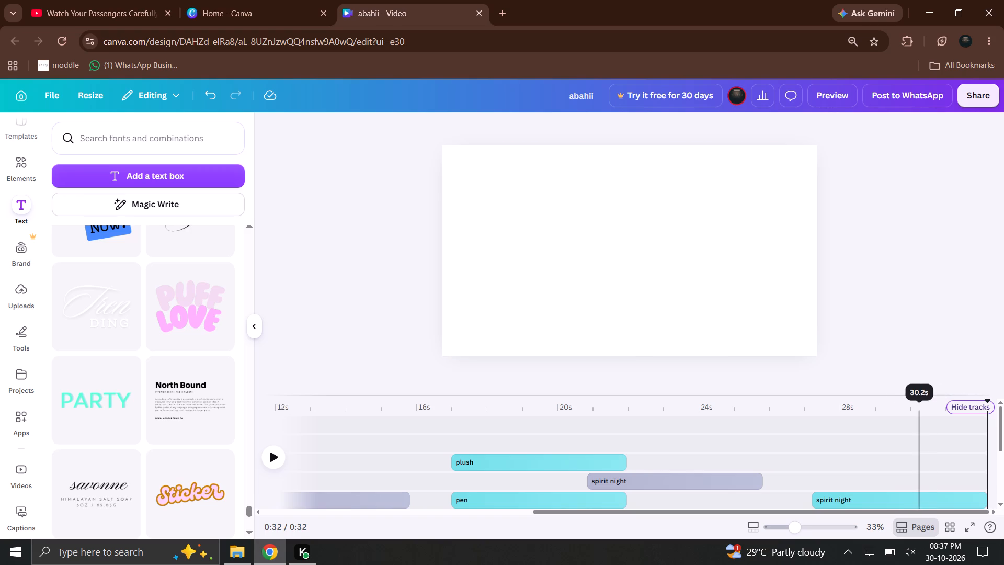
{"action": "left_click_drag", "start_coordinate": [902, 407], "coordinate": [914, 409]}
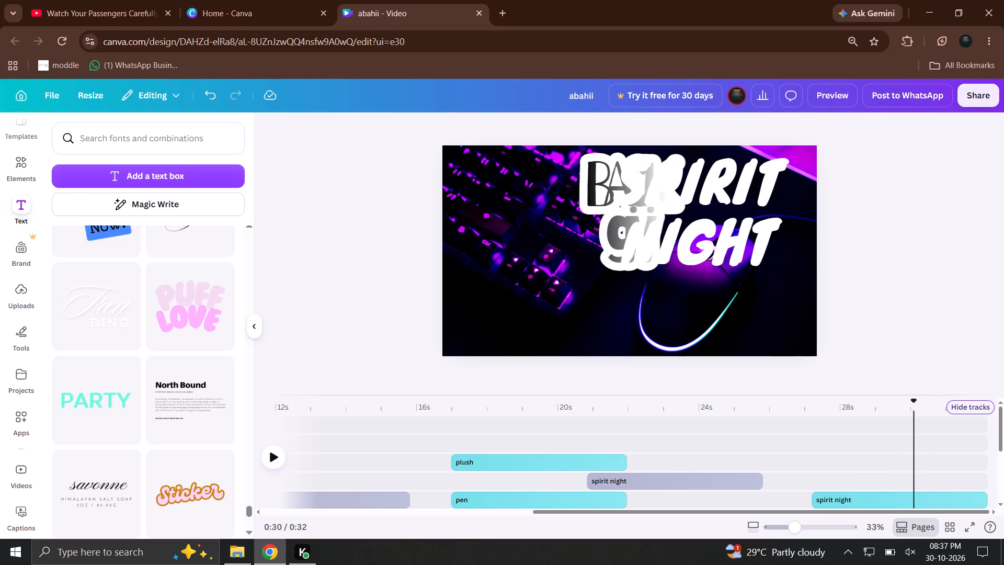
{"action": "left_click", "coordinate": [703, 228]}
{"action": "left_click_drag", "start_coordinate": [703, 233], "coordinate": [543, 307]}
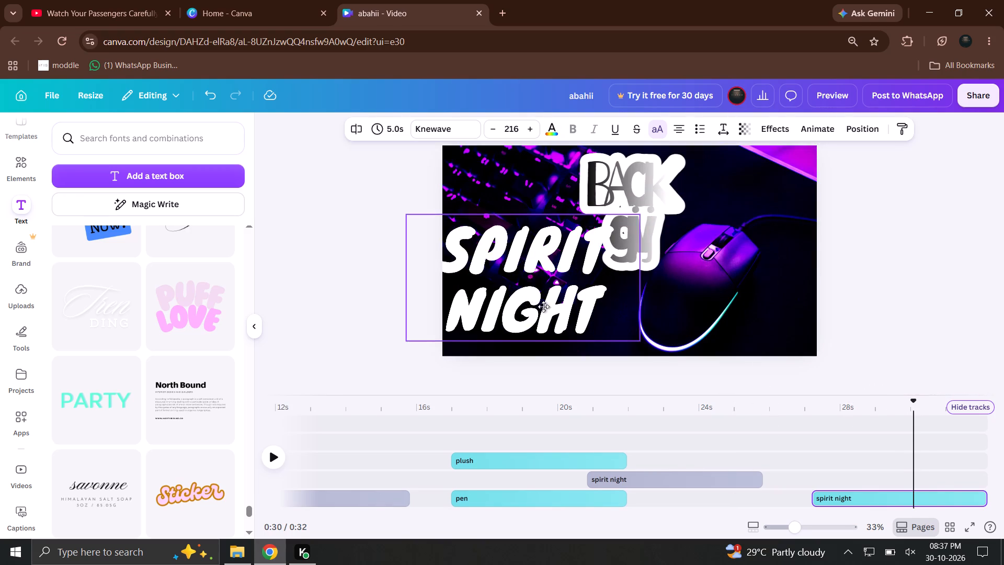
{"action": "left_click_drag", "start_coordinate": [543, 307], "coordinate": [563, 316]}
Widen the "SPIRIT NIGHT" text box across the frame so that both words fit on one line.
{"action": "double_click", "coordinate": [617, 273]}
{"action": "left_click", "coordinate": [622, 298]}
{"action": "left_click", "coordinate": [714, 282]}
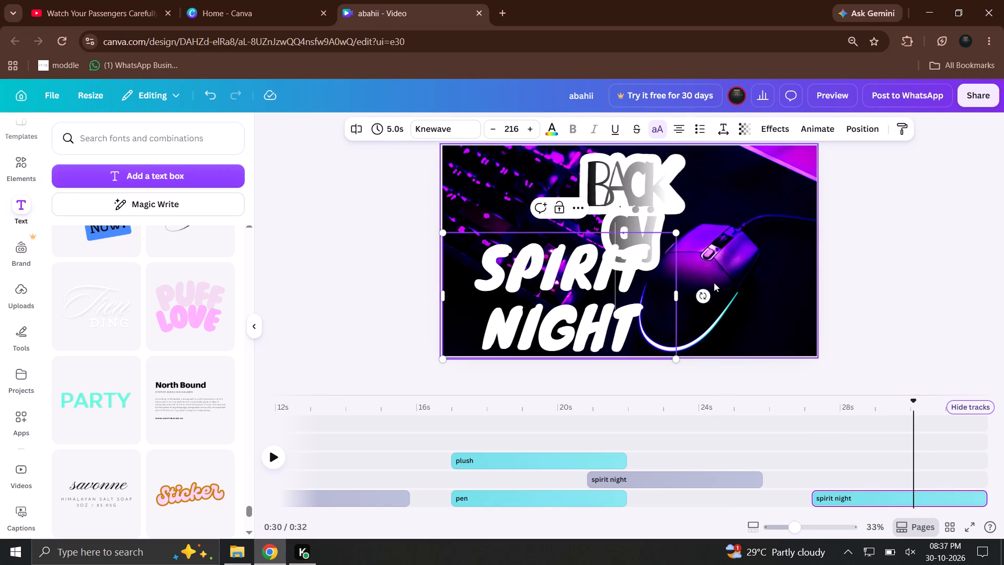
{"action": "left_click", "coordinate": [653, 297]}
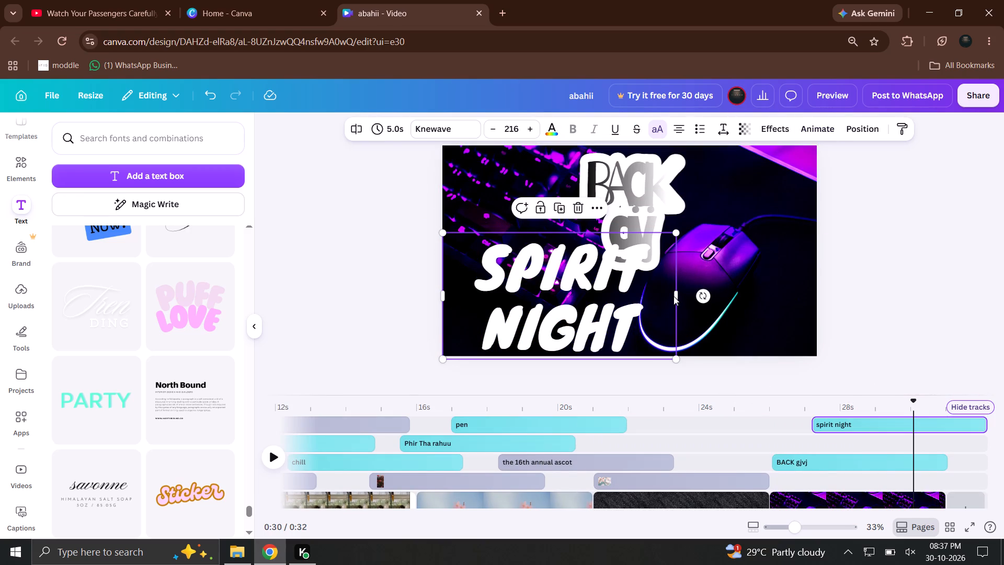
{"action": "left_click_drag", "start_coordinate": [677, 293], "coordinate": [812, 317]}
{"action": "left_click_drag", "start_coordinate": [905, 311], "coordinate": [905, 322]}
Replace the wording of the "SPIRIT NIGHT" text with "NITk-surathkal".
{"action": "left_click", "coordinate": [694, 313]}
{"action": "left_click", "coordinate": [694, 313]}
{"action": "left_click", "coordinate": [706, 310]}
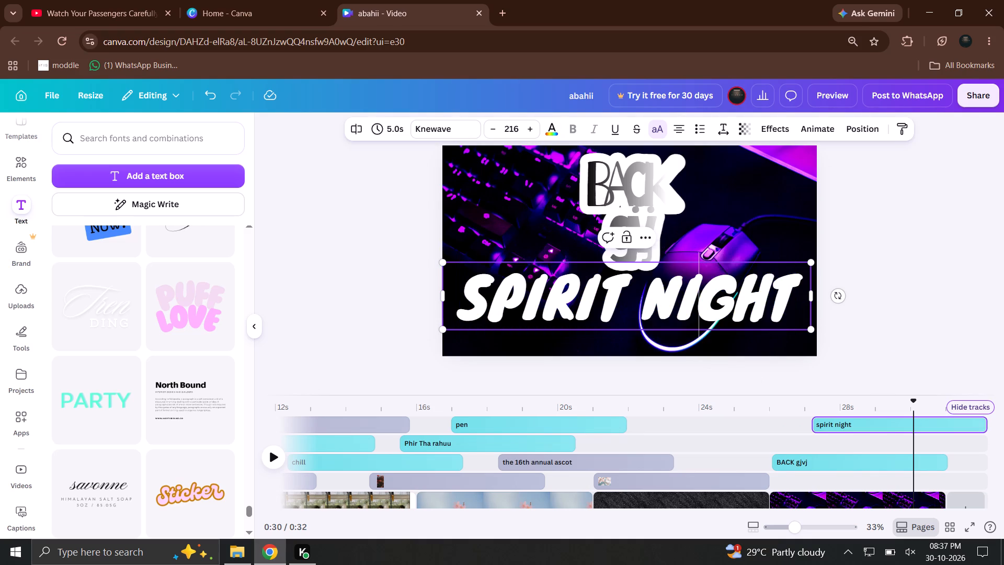
{"action": "double_click", "coordinate": [706, 310]}
{"action": "left_click", "coordinate": [706, 310]}
{"action": "left_click", "coordinate": [707, 310]}
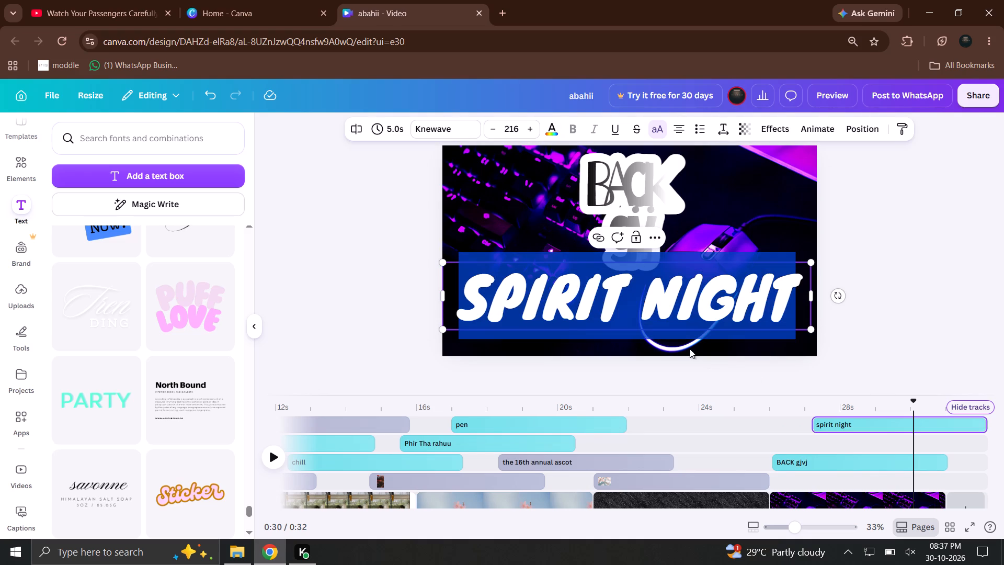
{"action": "left_click", "coordinate": [690, 349]}
{"action": "left_click", "coordinate": [698, 313]}
{"action": "double_click", "coordinate": [701, 311]}
{"action": "left_click", "coordinate": [694, 305]}
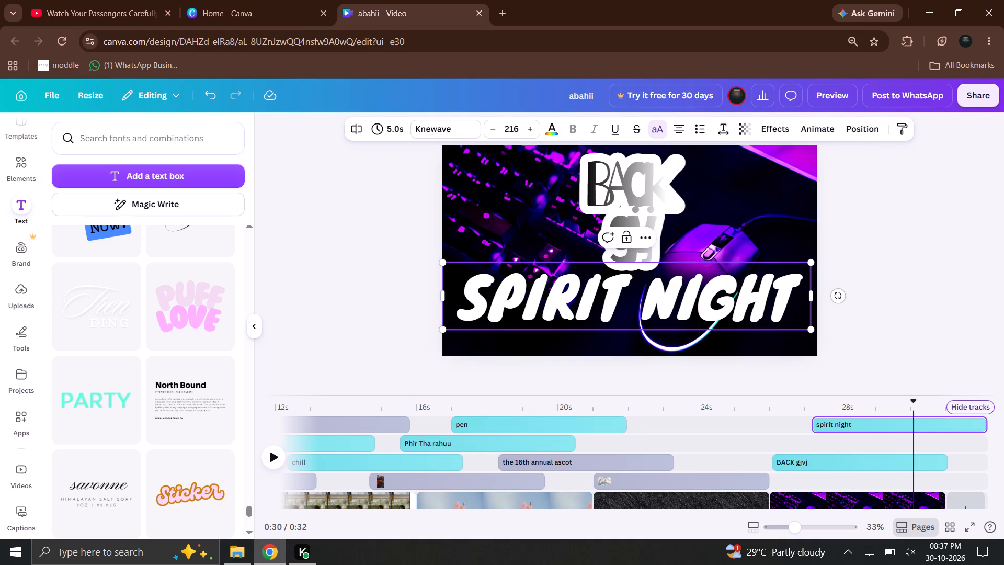
{"action": "double_click", "coordinate": [716, 313]}
{"action": "left_click", "coordinate": [745, 310]}
{"action": "left_click_drag", "start_coordinate": [744, 310], "coordinate": [749, 307]}
{"action": "left_click_drag", "start_coordinate": [750, 304], "coordinate": [751, 296]}
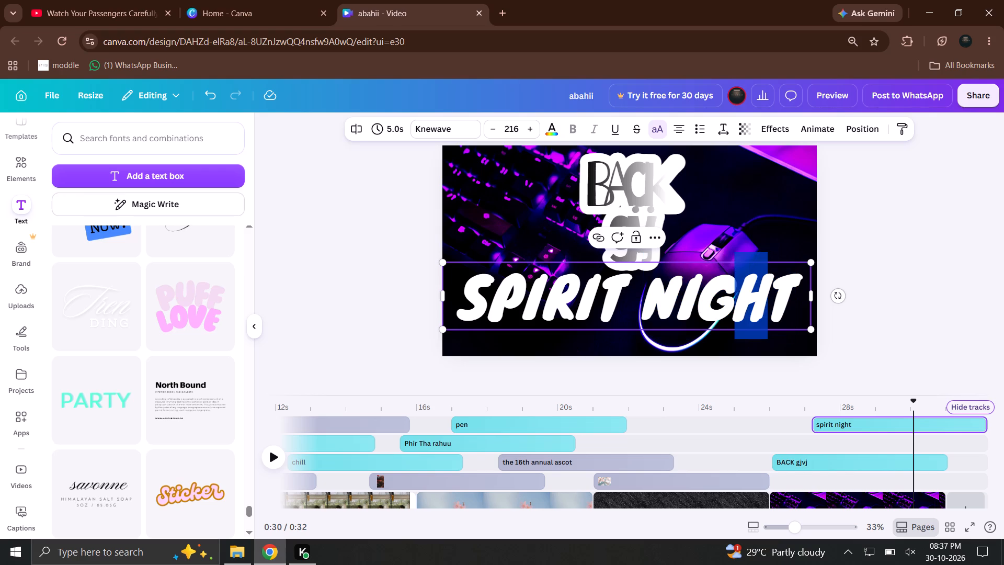
{"action": "key", "text": "BackSpace"}
{"action": "key", "text": "h"}
{"action": "key", "text": "BackSpace"}
{"action": "key", "text": "BackSpace"}
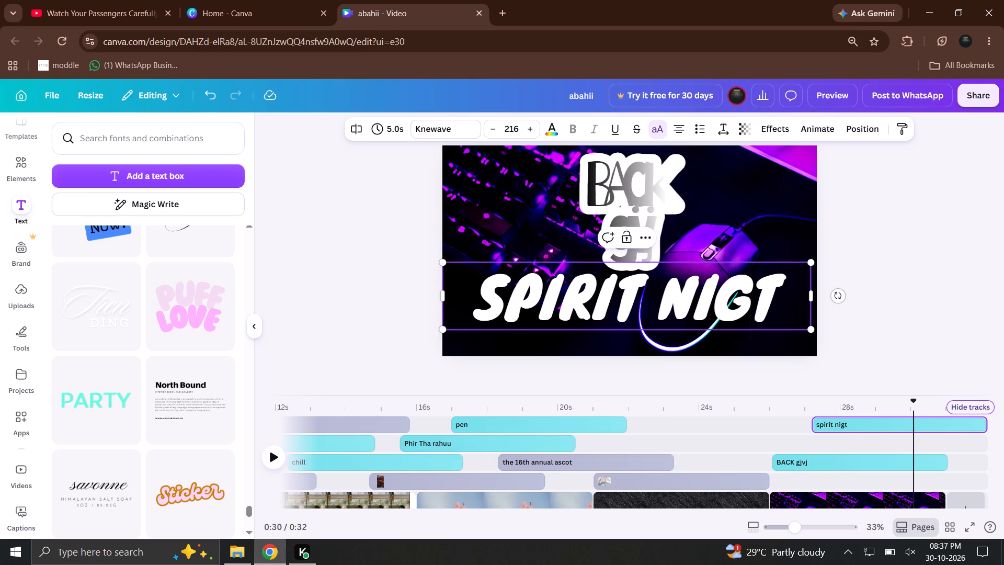
{"action": "key", "text": "Right"}
{"action": "key", "text": "BackSpace"}
{"action": "key", "text": "BackSpace"}
{"action": "key", "text": "BackSpace"}
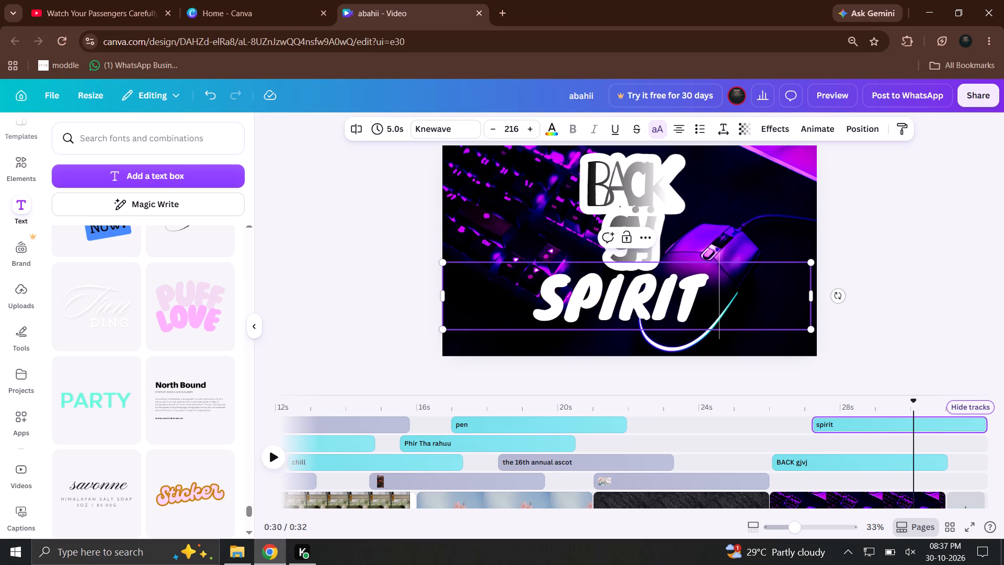
{"action": "key", "text": "BackSpace"}
{"action": "key", "text": "ctrl+a"}
{"action": "key", "text": "BackSpace"}
{"action": "type", "text": "NITK"}
{"action": "key", "text": "BackSpace"}
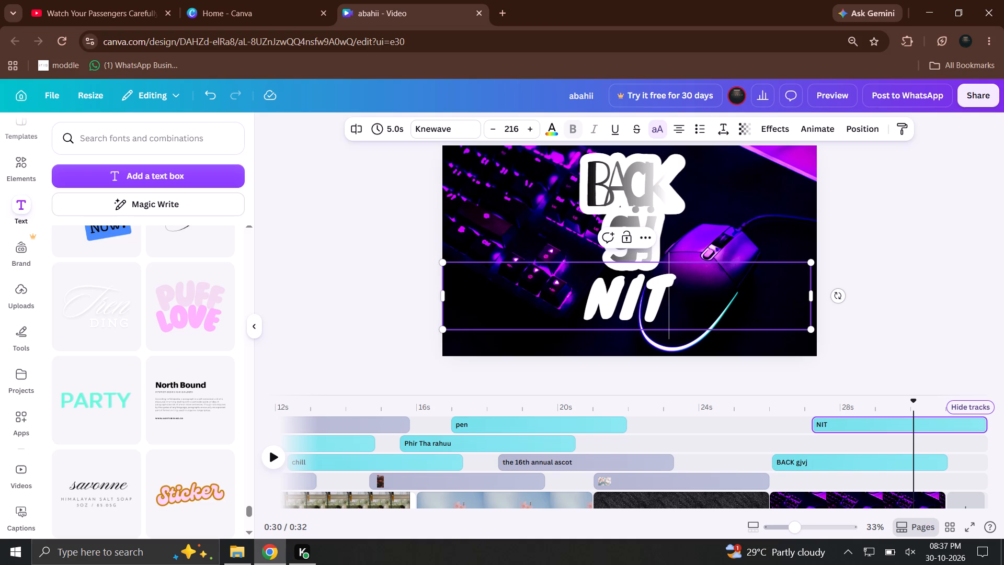
{"action": "key", "text": "k"}
{"action": "type", "text": "-surt"}
{"action": "key", "text": "BackSpace"}
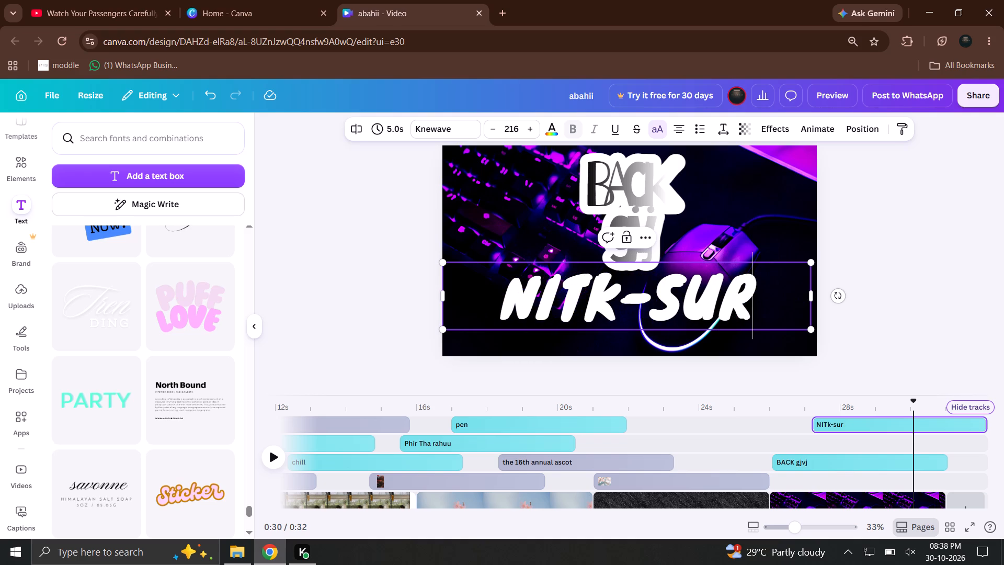
{"action": "type", "text": "athkal"}
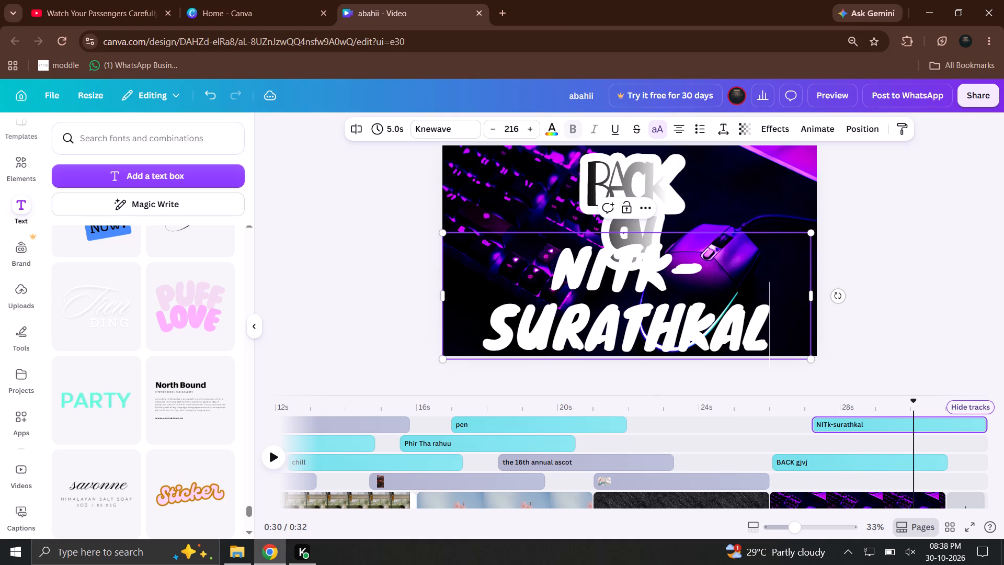
Replace the hyphen in "NITk-surathkal" with a line break, putting the two words on separate lines.
{"action": "left_click", "coordinate": [647, 233]}
{"action": "left_click", "coordinate": [699, 272]}
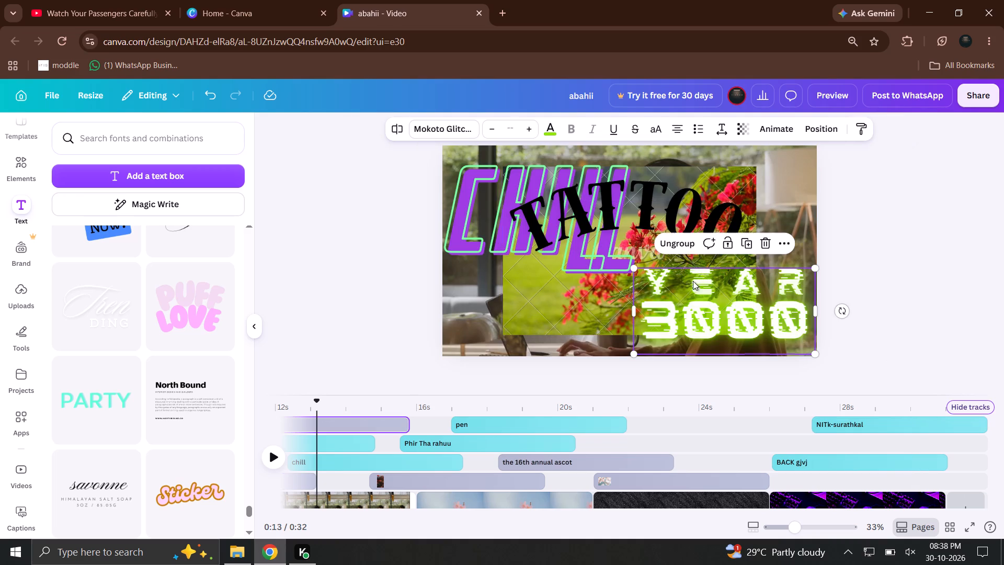
{"action": "left_click", "coordinate": [837, 405]}
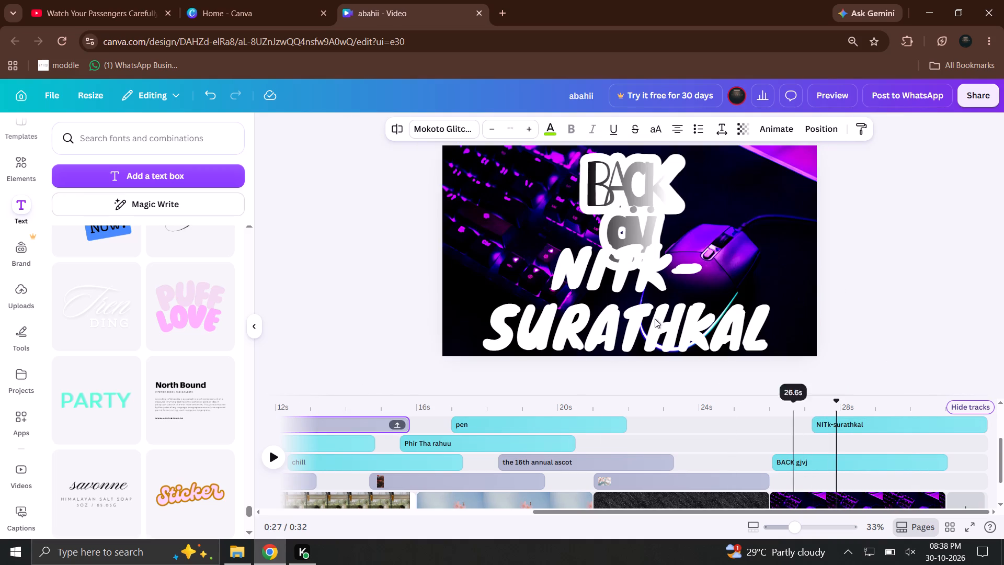
{"action": "left_click", "coordinate": [648, 315]}
{"action": "left_click", "coordinate": [707, 276]}
{"action": "left_click", "coordinate": [706, 276]}
{"action": "key", "text": "BackSpace"}
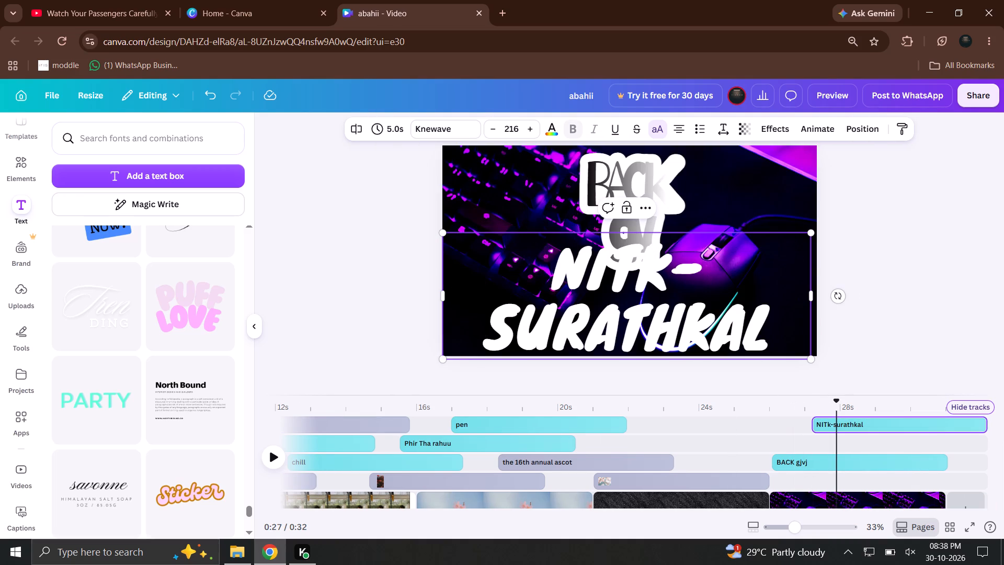
{"action": "left_click", "coordinate": [878, 304]}
{"action": "left_click", "coordinate": [579, 278]}
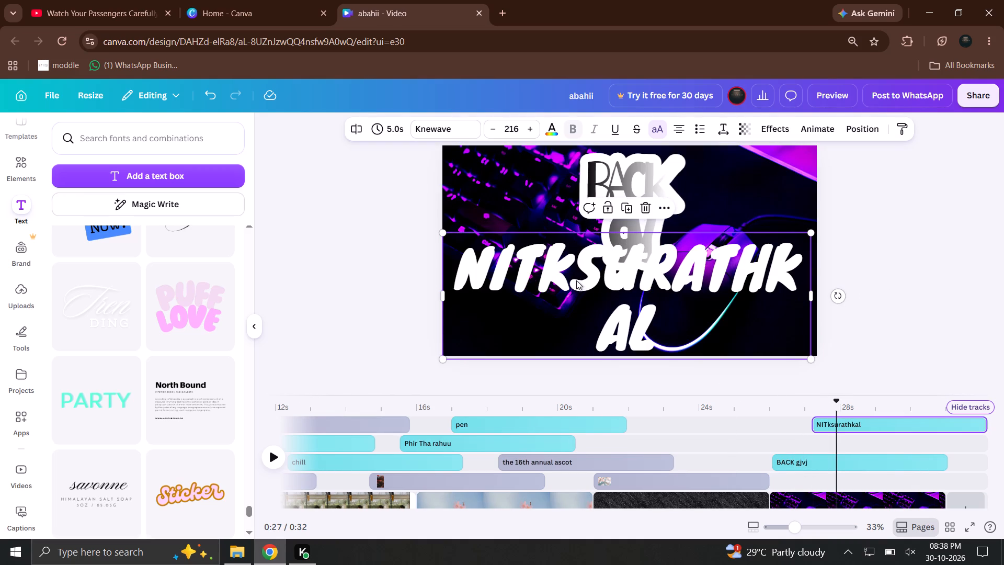
{"action": "left_click", "coordinate": [576, 280]}
{"action": "key", "text": "shift+Return"}
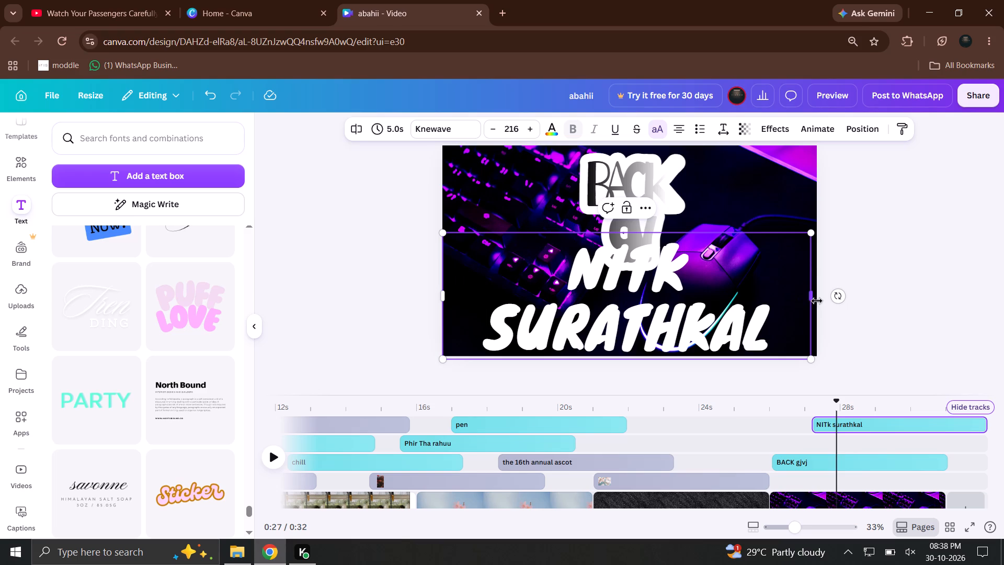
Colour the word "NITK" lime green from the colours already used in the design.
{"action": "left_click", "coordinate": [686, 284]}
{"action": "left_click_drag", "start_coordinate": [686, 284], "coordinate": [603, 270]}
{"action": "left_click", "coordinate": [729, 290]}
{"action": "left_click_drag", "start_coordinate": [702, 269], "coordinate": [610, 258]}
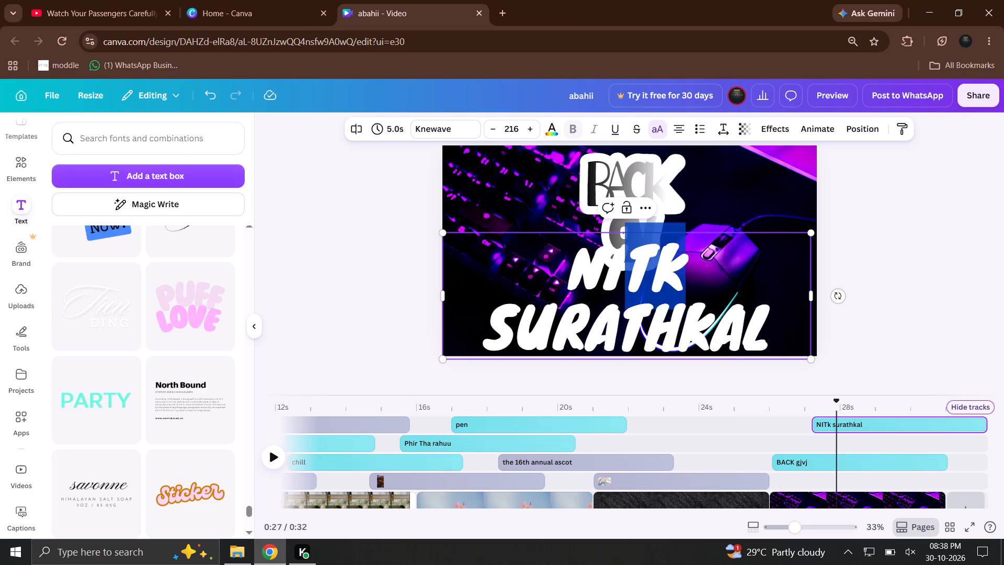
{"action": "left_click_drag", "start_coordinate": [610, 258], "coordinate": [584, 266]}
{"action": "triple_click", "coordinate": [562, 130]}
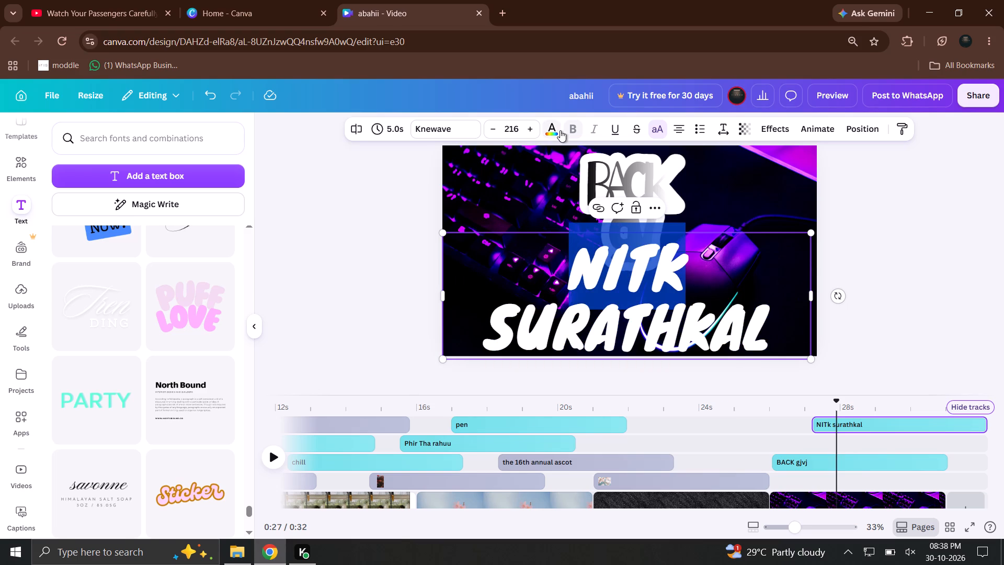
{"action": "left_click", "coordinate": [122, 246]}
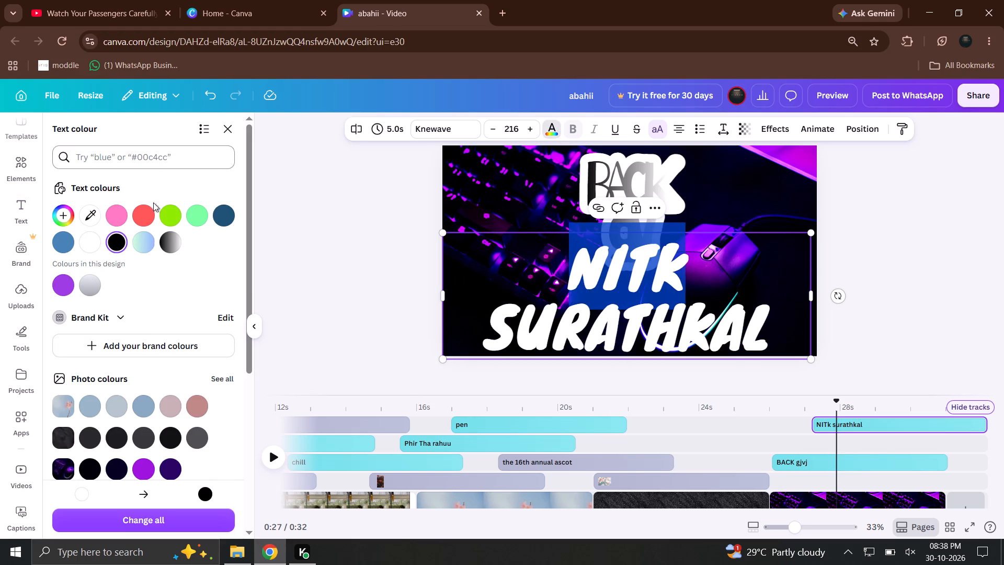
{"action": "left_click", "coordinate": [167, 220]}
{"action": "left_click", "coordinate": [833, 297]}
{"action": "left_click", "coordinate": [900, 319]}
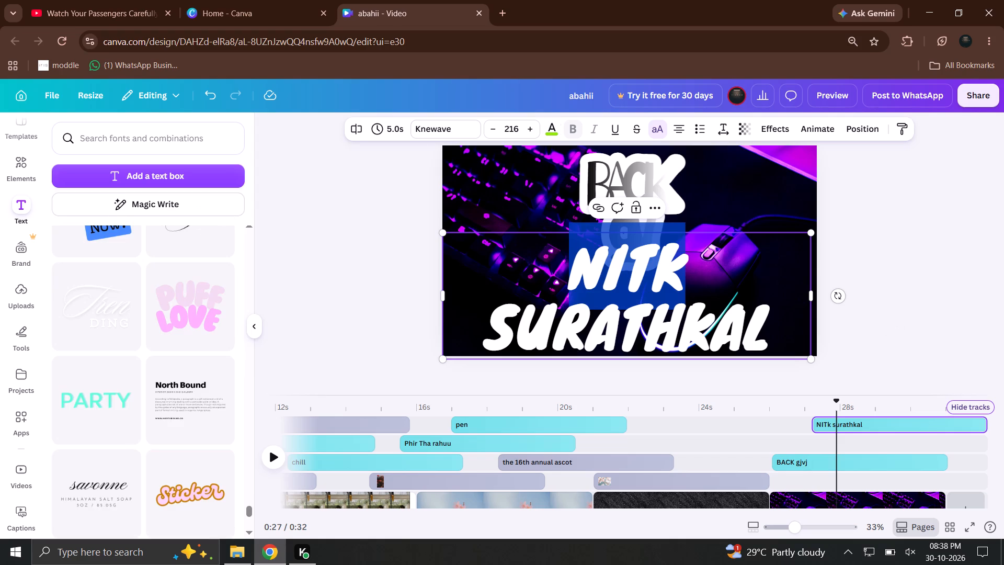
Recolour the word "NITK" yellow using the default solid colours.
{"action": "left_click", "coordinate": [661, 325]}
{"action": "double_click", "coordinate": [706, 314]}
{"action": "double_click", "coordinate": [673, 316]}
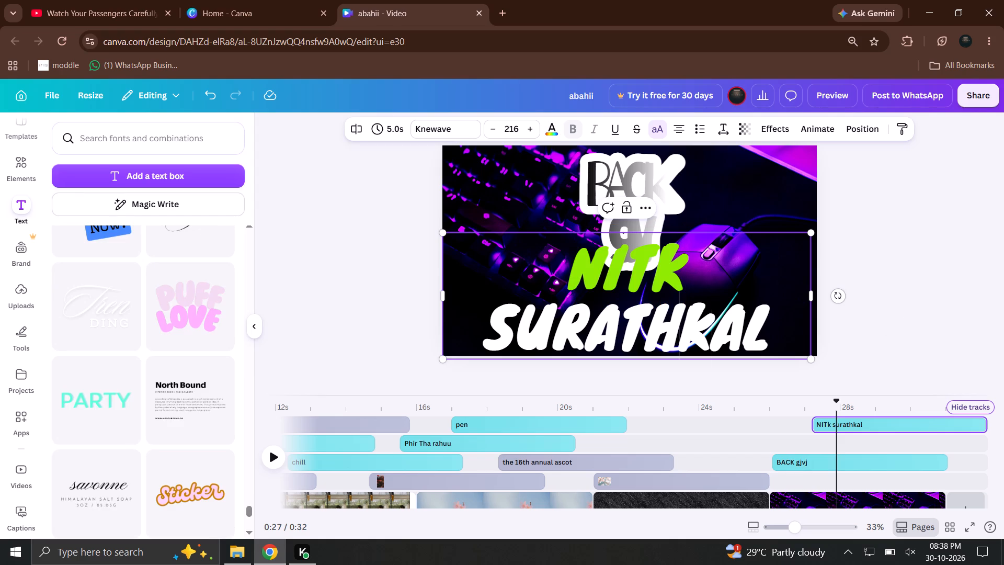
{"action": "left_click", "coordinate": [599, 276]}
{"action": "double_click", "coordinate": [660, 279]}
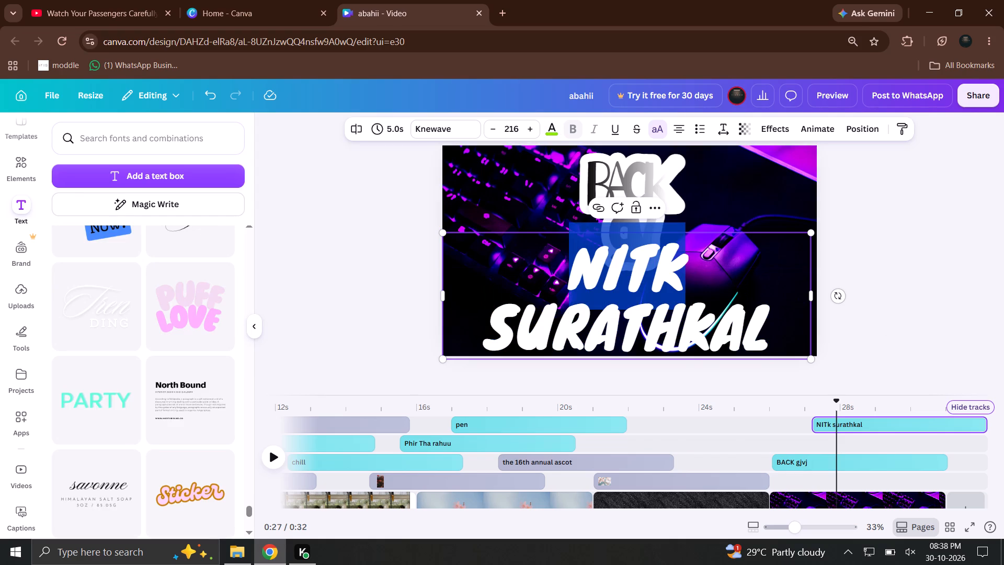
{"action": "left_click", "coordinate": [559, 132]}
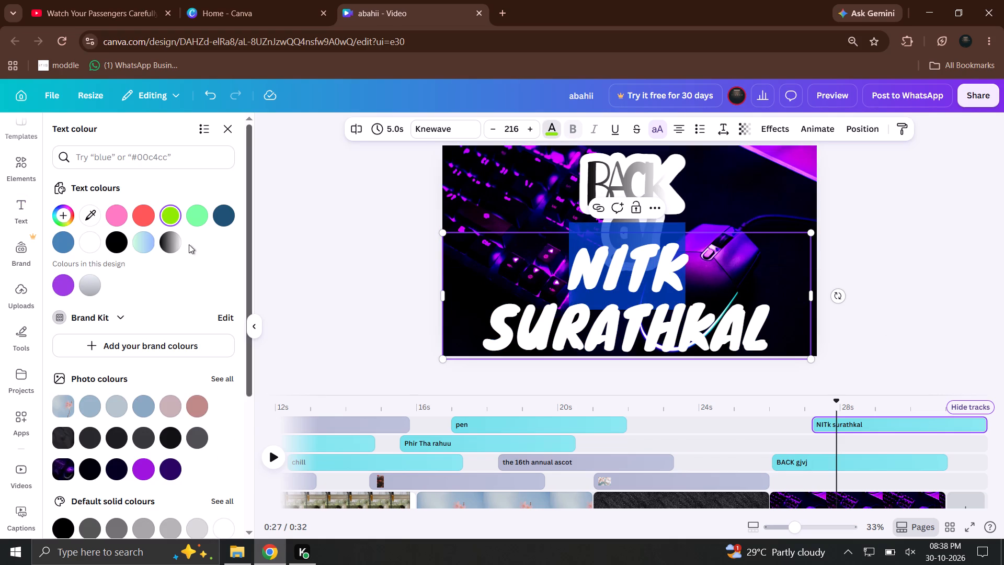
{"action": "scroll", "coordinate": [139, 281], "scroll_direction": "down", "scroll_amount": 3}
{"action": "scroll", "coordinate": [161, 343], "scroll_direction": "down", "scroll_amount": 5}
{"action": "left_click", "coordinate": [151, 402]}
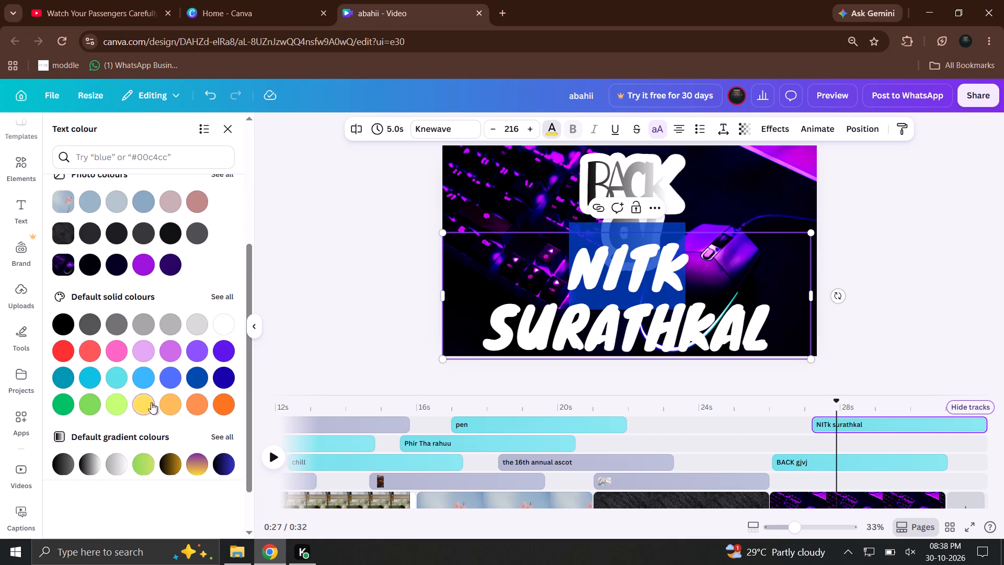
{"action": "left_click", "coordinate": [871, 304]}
Recolour the word "NITK" coral red from the design's text colours.
{"action": "left_click", "coordinate": [574, 277]}
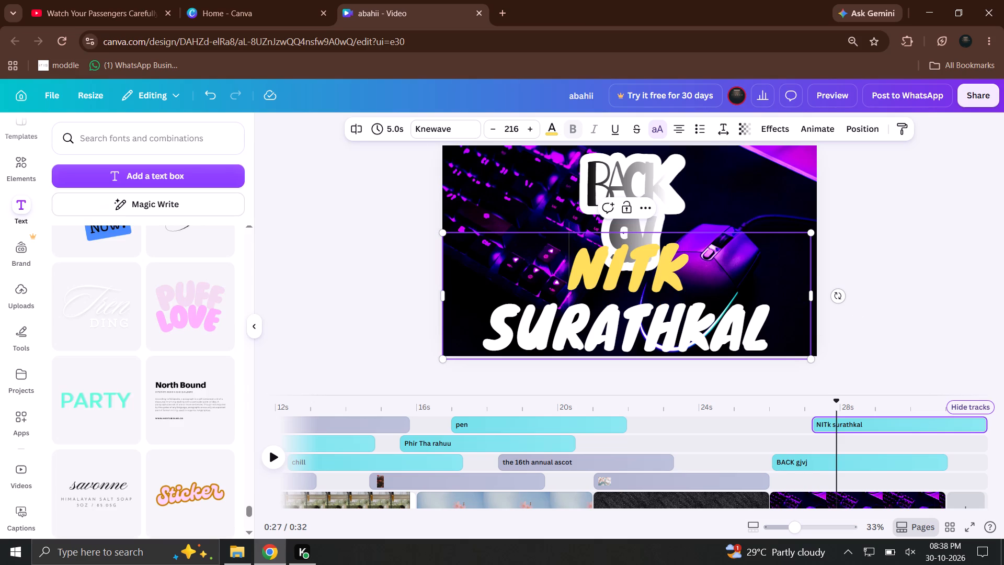
{"action": "double_click", "coordinate": [654, 282]}
{"action": "double_click", "coordinate": [642, 261]}
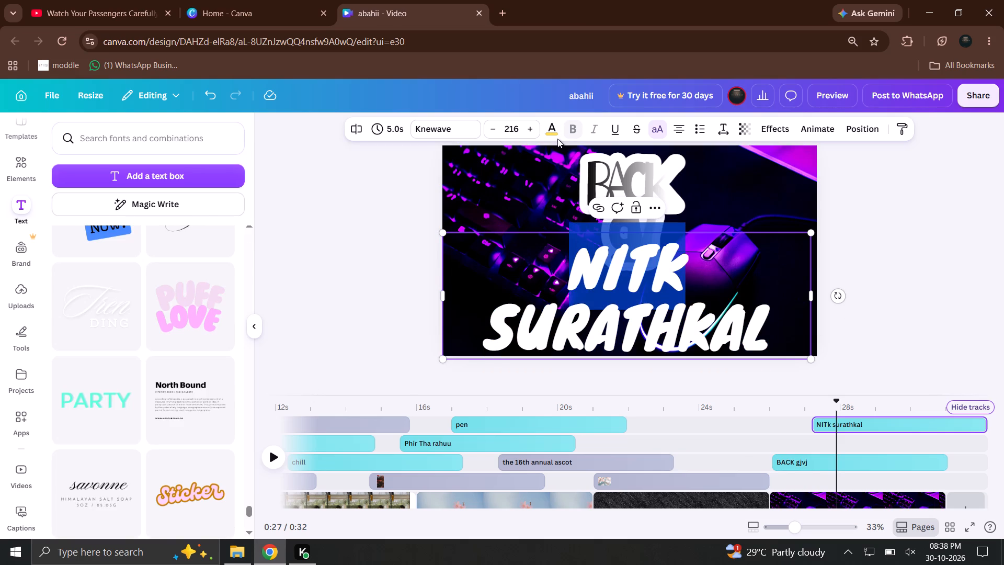
{"action": "left_click", "coordinate": [557, 138]}
{"action": "left_click", "coordinate": [149, 206]}
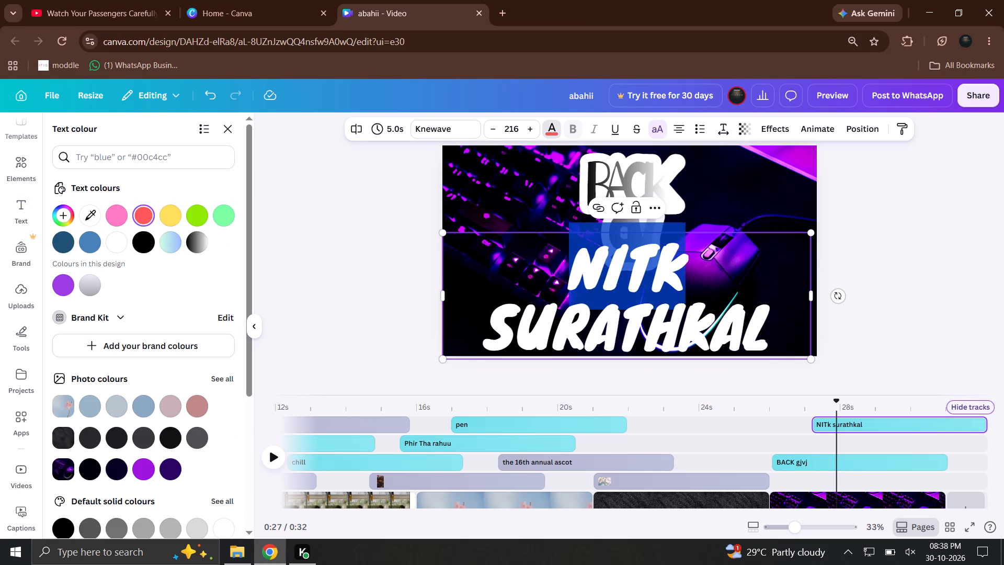
Colour the word "SURATHKAL" yellow from the design's text colours.
{"action": "left_click", "coordinate": [683, 312]}
{"action": "double_click", "coordinate": [673, 325]}
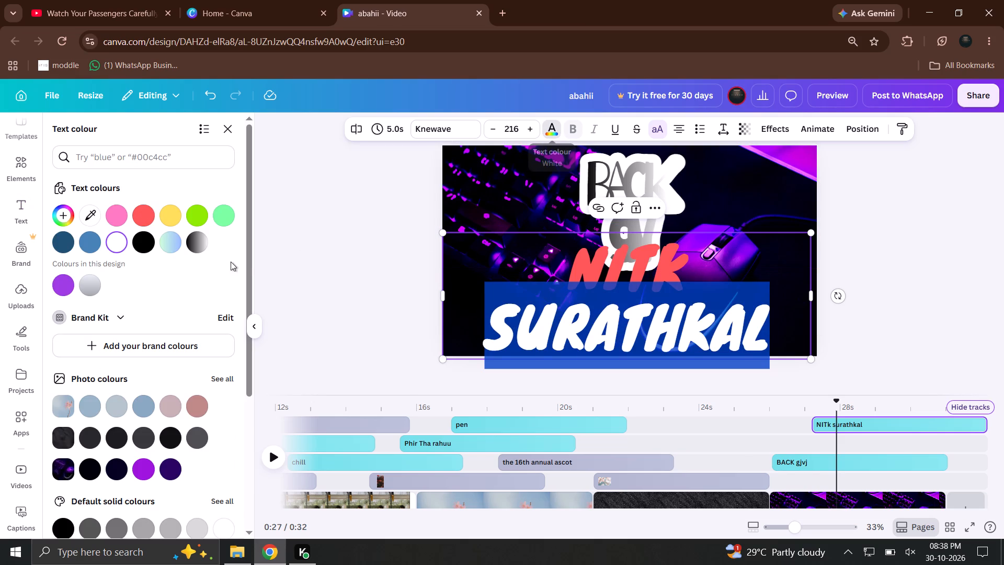
{"action": "left_click", "coordinate": [173, 212]}
{"action": "left_click", "coordinate": [1003, 314]}
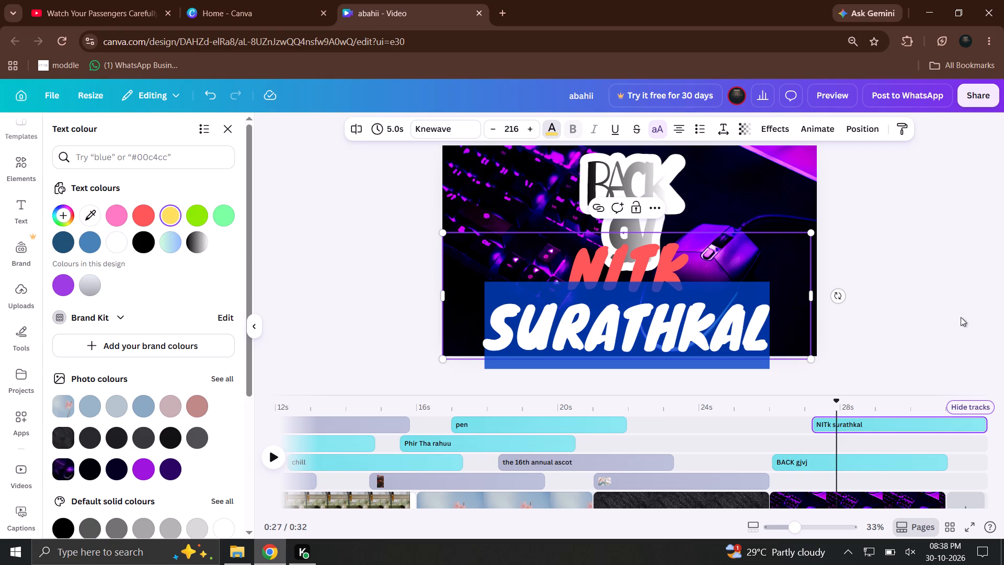
{"action": "left_click", "coordinate": [644, 344]}
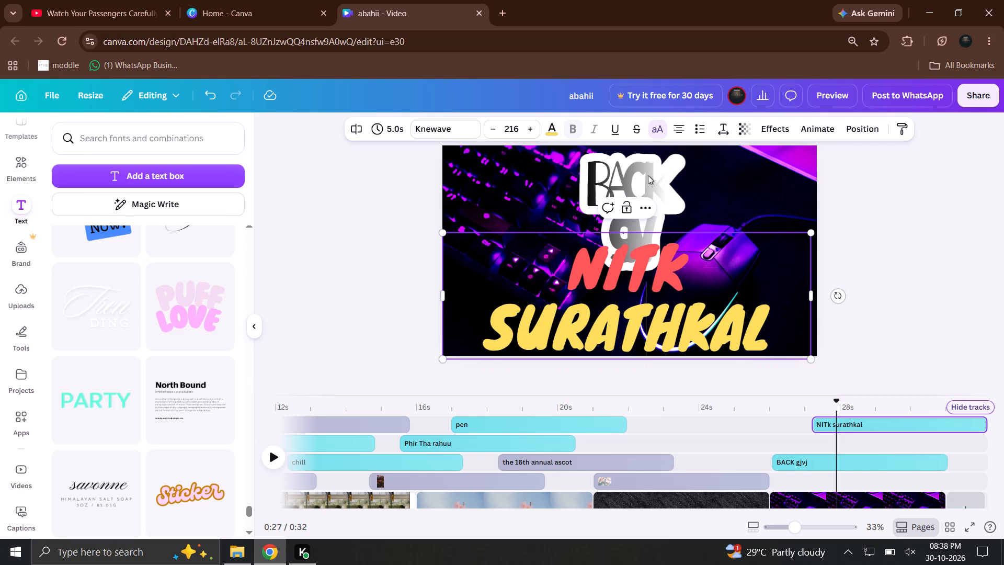
Move the "BACK gjvj" text out of the frame, past its right edge.
{"action": "left_click_drag", "start_coordinate": [648, 173], "coordinate": [1003, 134]}
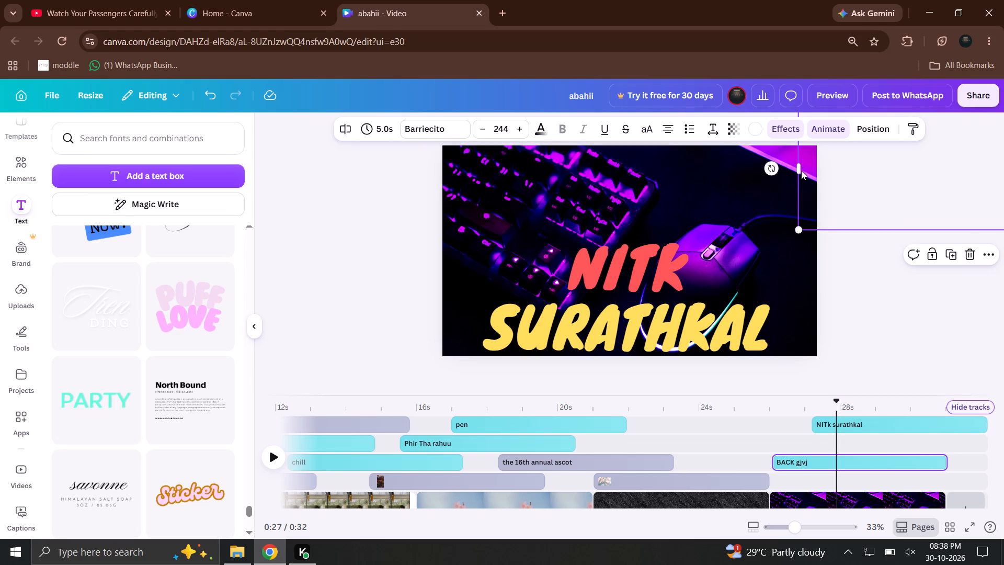
{"action": "left_click_drag", "start_coordinate": [793, 171], "coordinate": [974, 180]}
Move the "NITK SURATHKAL" text to the top of the frame and widen its box to the frame's right edge.
{"action": "left_click_drag", "start_coordinate": [673, 341], "coordinate": [672, 262]}
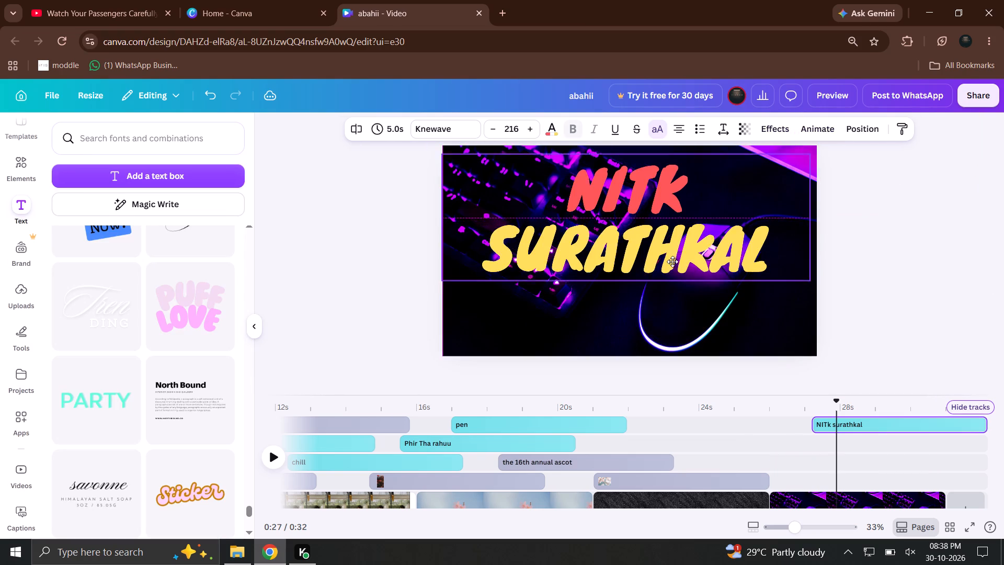
{"action": "left_click_drag", "start_coordinate": [672, 262], "coordinate": [673, 255]}
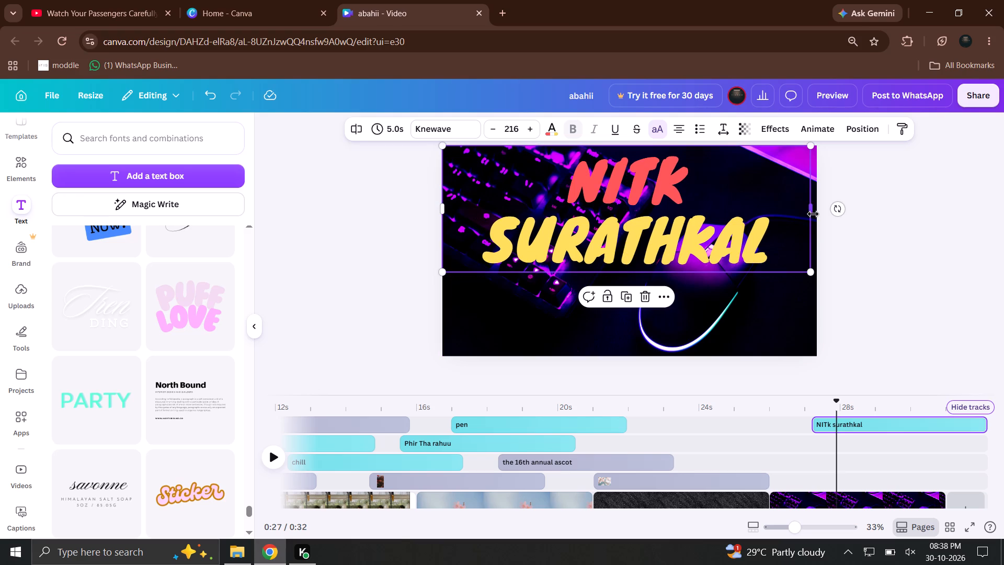
{"action": "left_click_drag", "start_coordinate": [814, 213], "coordinate": [820, 212]}
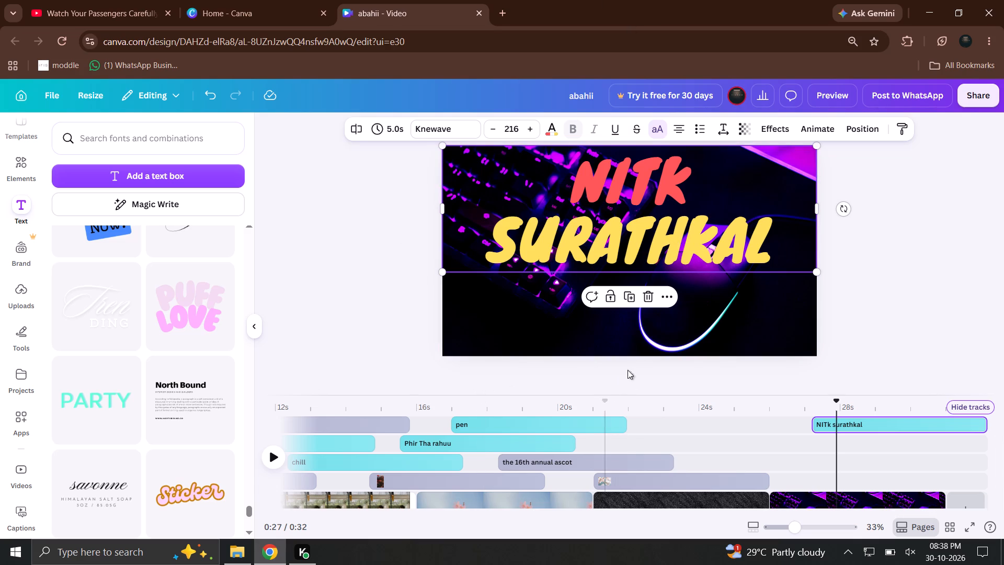
Move the "pen" text across the frame so it sits below and to the left of "plush".
{"action": "left_click", "coordinate": [596, 419]}
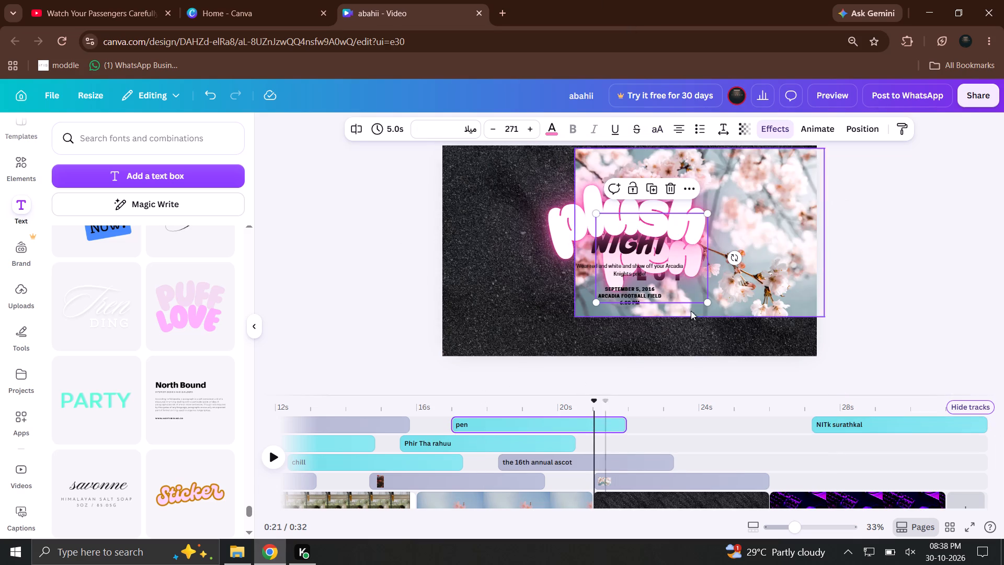
{"action": "left_click_drag", "start_coordinate": [663, 294], "coordinate": [525, 313]}
Play the video from the start and scrub through to the closing "NITK SURATHKAL" scene to review the overlays.
{"action": "left_click_drag", "start_coordinate": [393, 404], "coordinate": [230, 404]}
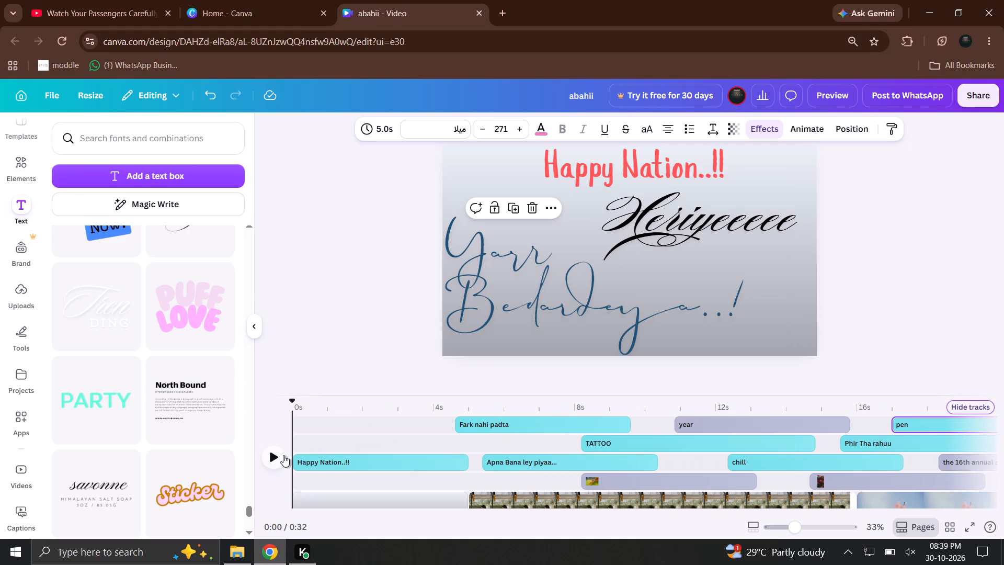
{"action": "left_click", "coordinate": [283, 455]}
{"action": "scroll", "coordinate": [145, 523], "scroll_direction": "down", "scroll_amount": 6}
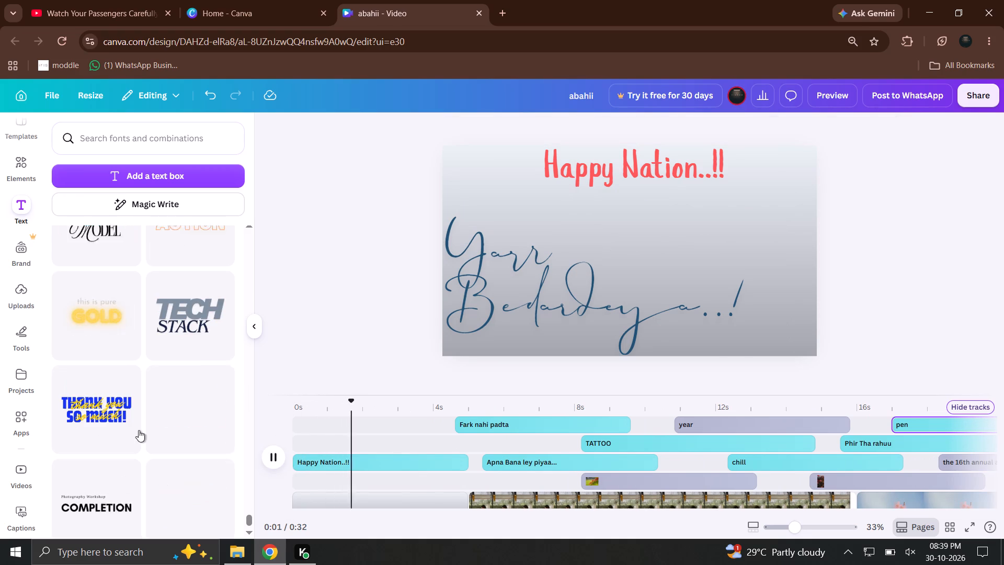
{"action": "scroll", "coordinate": [145, 408], "scroll_direction": "down", "scroll_amount": 9}
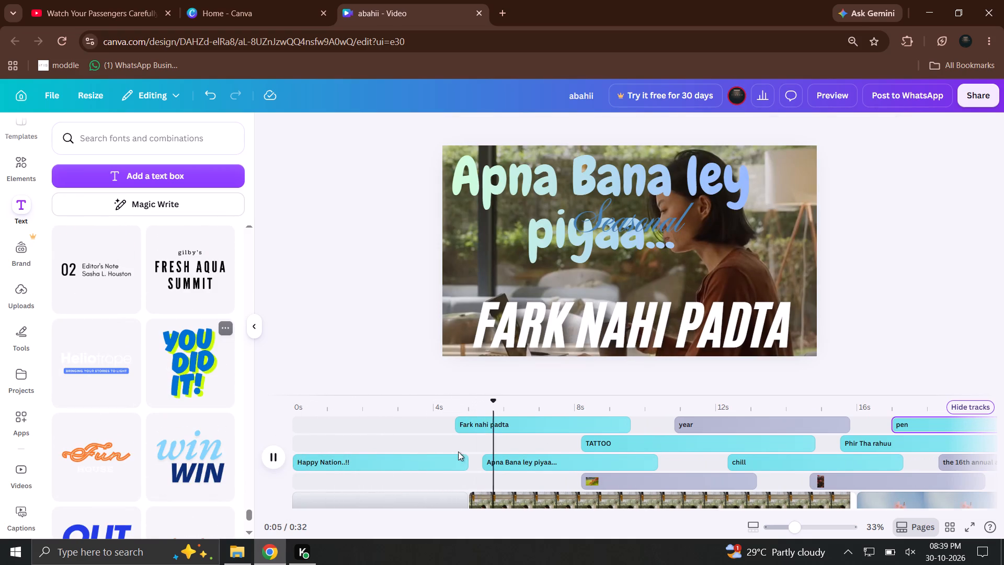
{"action": "left_click_drag", "start_coordinate": [939, 406], "coordinate": [889, 405]}
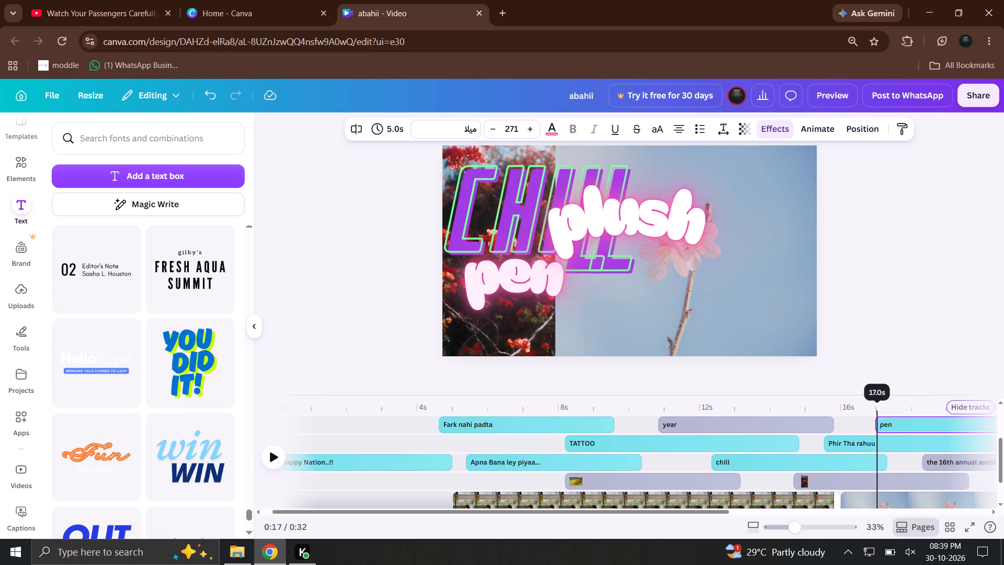
{"action": "left_click_drag", "start_coordinate": [889, 405], "coordinate": [882, 394]}
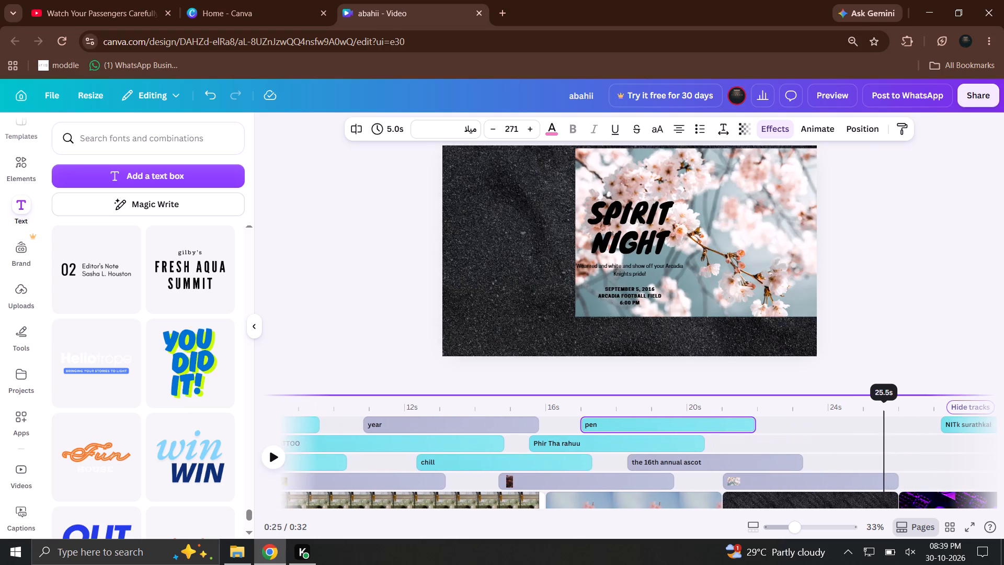
{"action": "left_click_drag", "start_coordinate": [882, 394], "coordinate": [917, 391]}
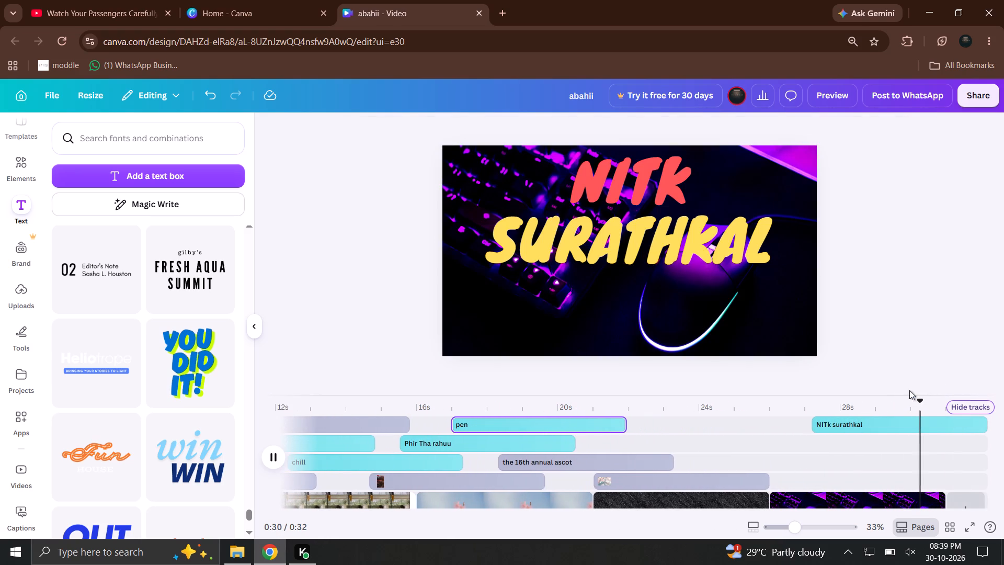
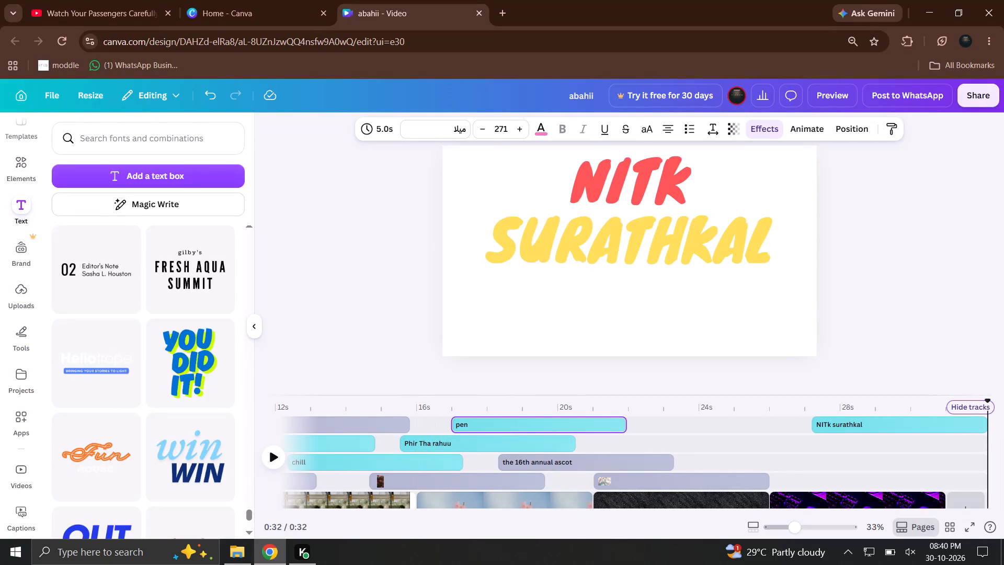
Move the playhead back from the end of the video and replay the earlier scenes to review the overlays.
{"action": "left_click_drag", "start_coordinate": [328, 410], "coordinate": [287, 415]}
{"action": "left_click", "coordinate": [263, 469]}
{"action": "left_click", "coordinate": [269, 462]}
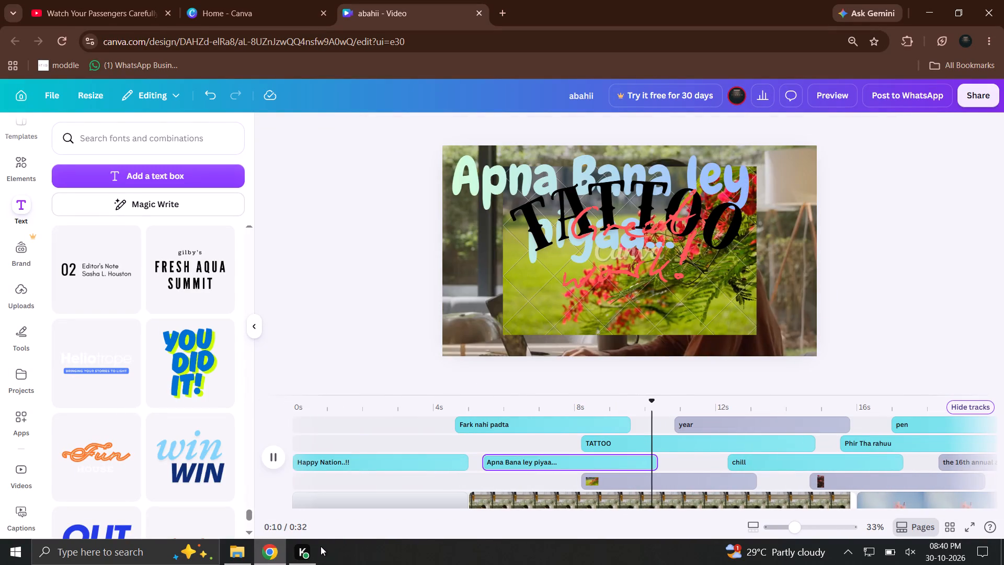
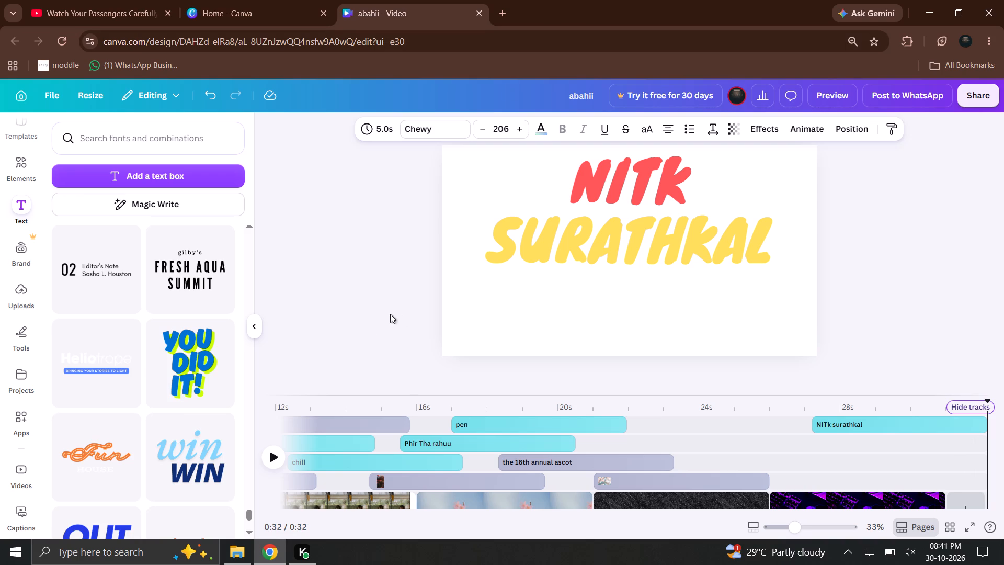
Play the video from the beginning to about 12 seconds to review the overlays while browsing the text combinations.
{"action": "left_click_drag", "start_coordinate": [285, 415], "coordinate": [279, 414]}
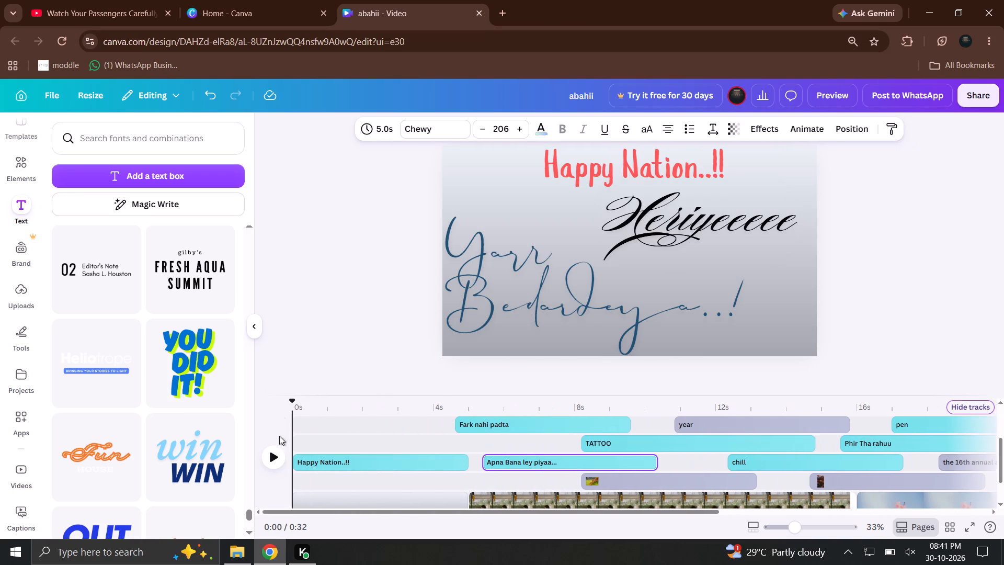
{"action": "left_click", "coordinate": [280, 465]}
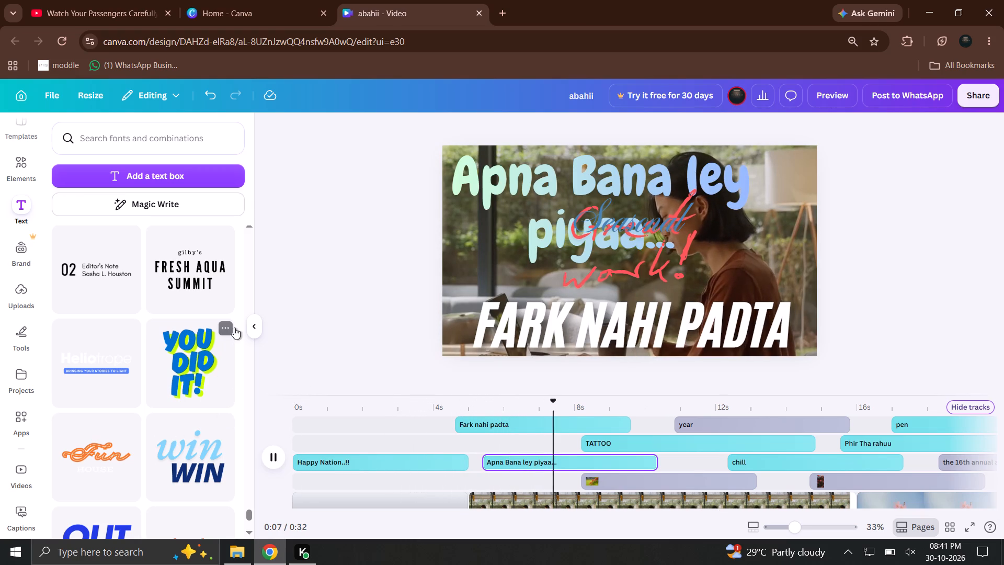
{"action": "left_click", "coordinate": [248, 238]}
{"action": "left_click", "coordinate": [248, 231]}
{"action": "double_click", "coordinate": [243, 234]}
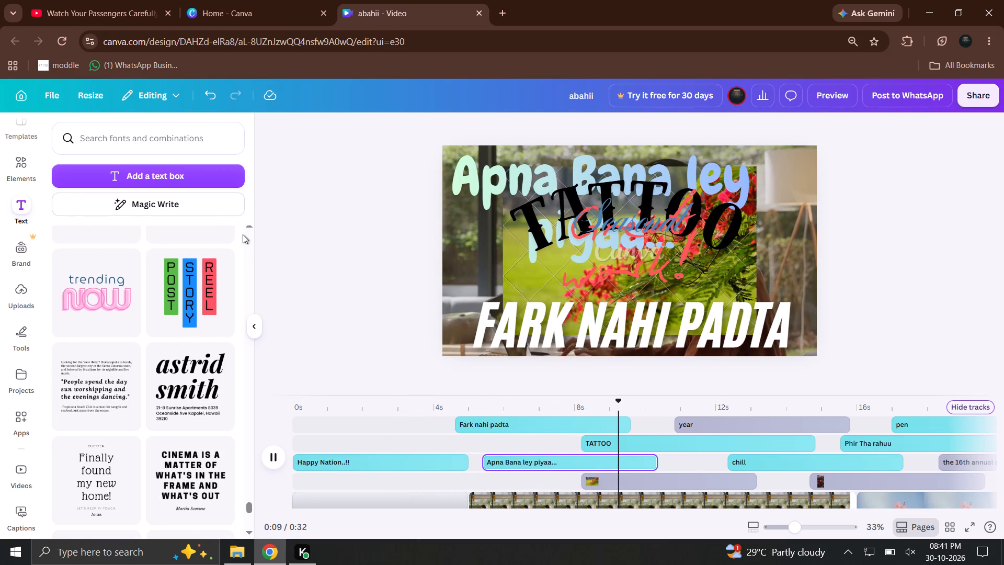
{"action": "left_click", "coordinate": [247, 231]}
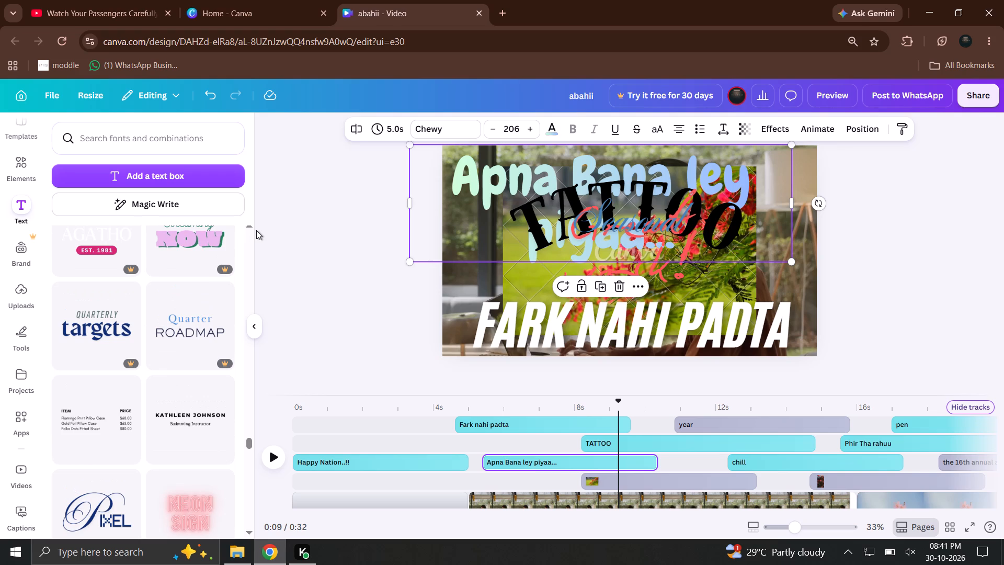
{"action": "left_click", "coordinate": [261, 454]}
{"action": "left_click", "coordinate": [265, 458]}
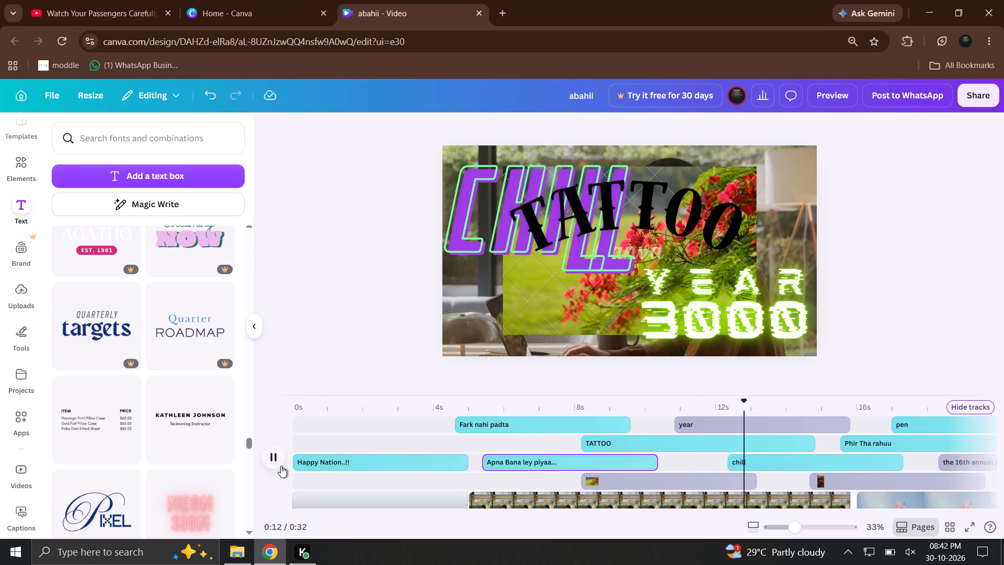
Scrub through the opening "Happy Nation..!!" scene and replay it from the start into the "Fark nahi padta" scene.
{"action": "left_click_drag", "start_coordinate": [327, 409], "coordinate": [296, 458]}
{"action": "left_click", "coordinate": [278, 462]}
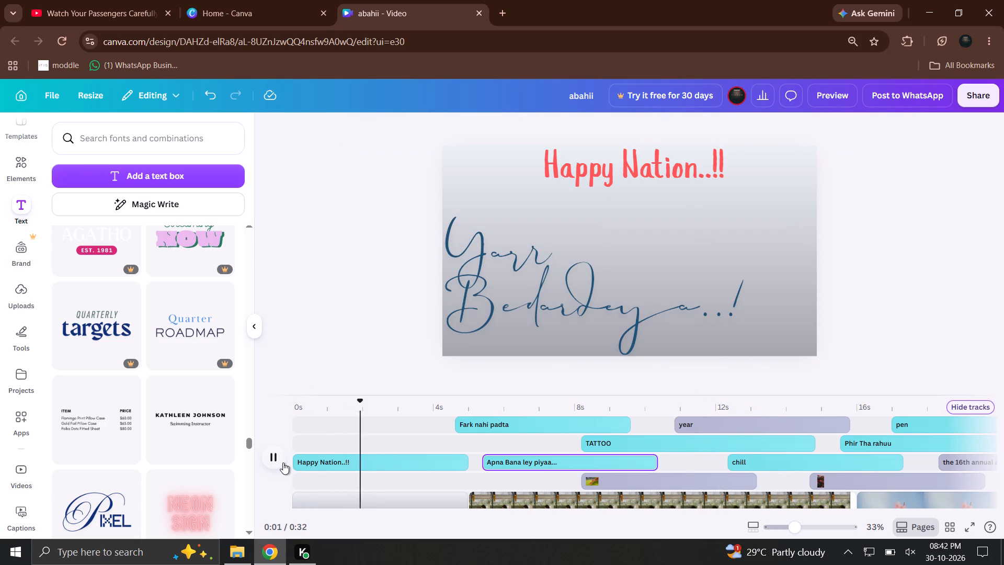
{"action": "double_click", "coordinate": [283, 462]}
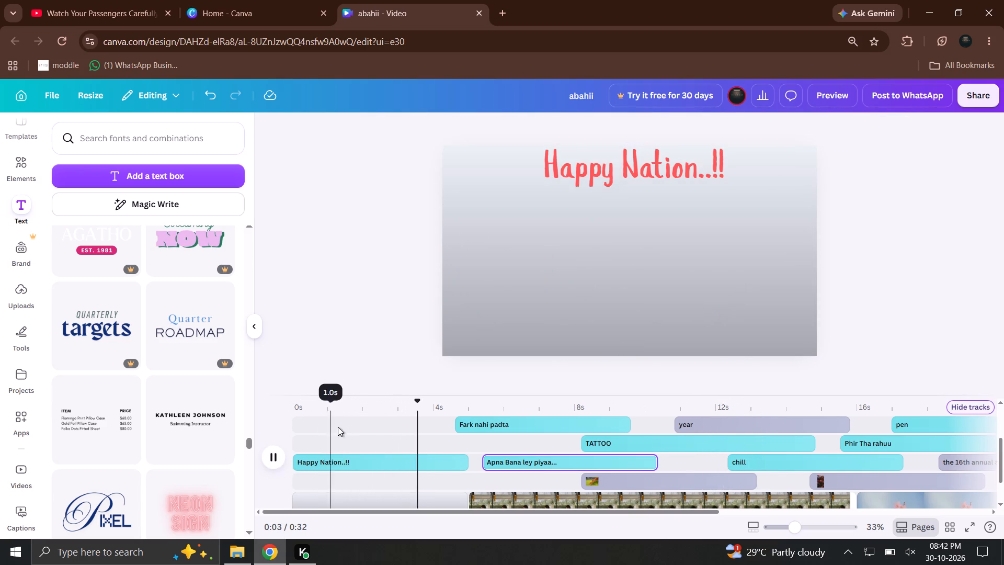
{"action": "left_click_drag", "start_coordinate": [349, 416], "coordinate": [544, 418]}
{"action": "left_click_drag", "start_coordinate": [497, 410], "coordinate": [321, 419]}
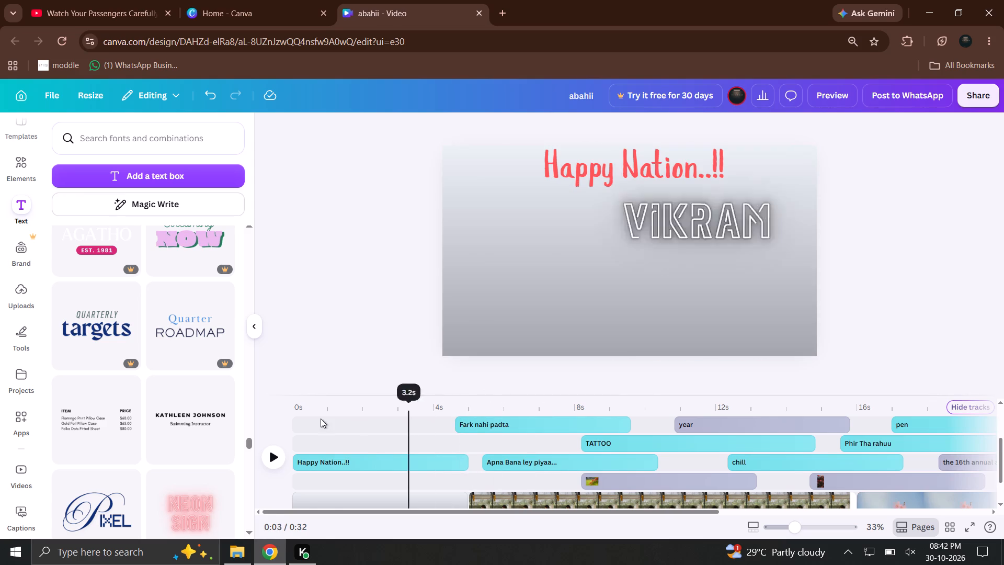
{"action": "left_click_drag", "start_coordinate": [321, 419], "coordinate": [291, 457]}
{"action": "left_click", "coordinate": [283, 459]}
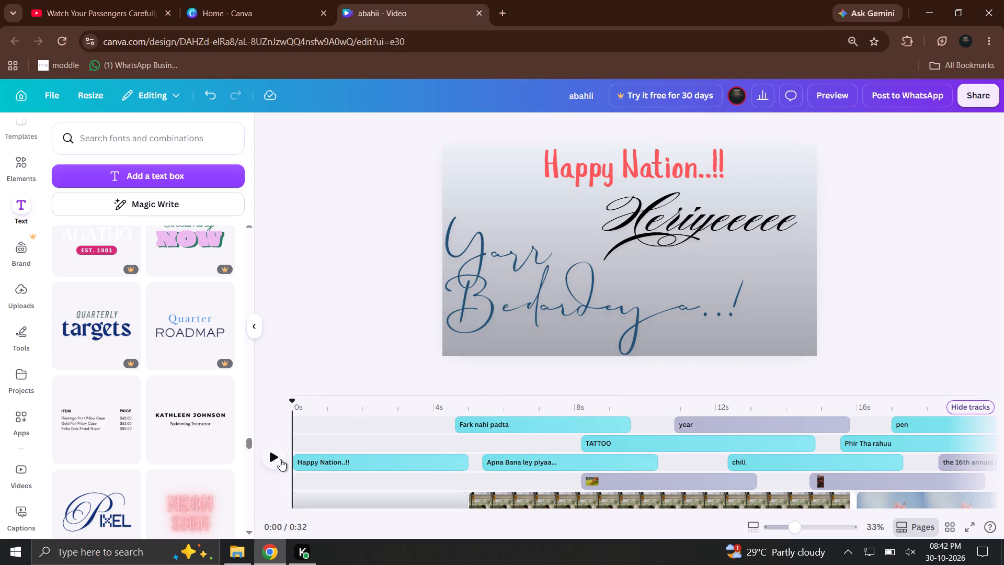
{"action": "left_click", "coordinate": [280, 459]}
{"action": "left_click_drag", "start_coordinate": [427, 416], "coordinate": [463, 411]}
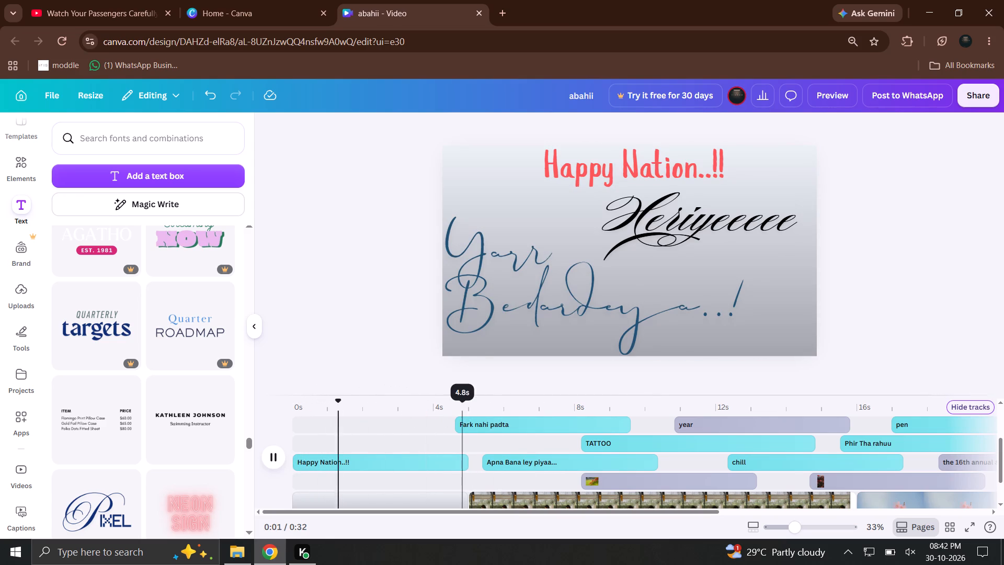
{"action": "left_click_drag", "start_coordinate": [463, 411], "coordinate": [487, 411]}
{"action": "left_click_drag", "start_coordinate": [347, 415], "coordinate": [303, 415]}
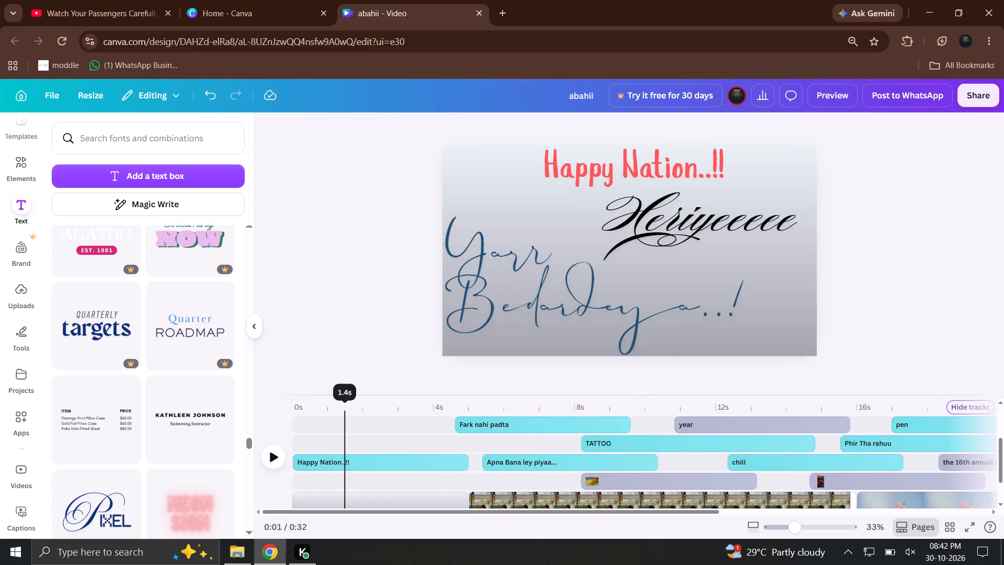
{"action": "left_click_drag", "start_coordinate": [303, 415], "coordinate": [294, 417]}
{"action": "left_click", "coordinate": [275, 461]}
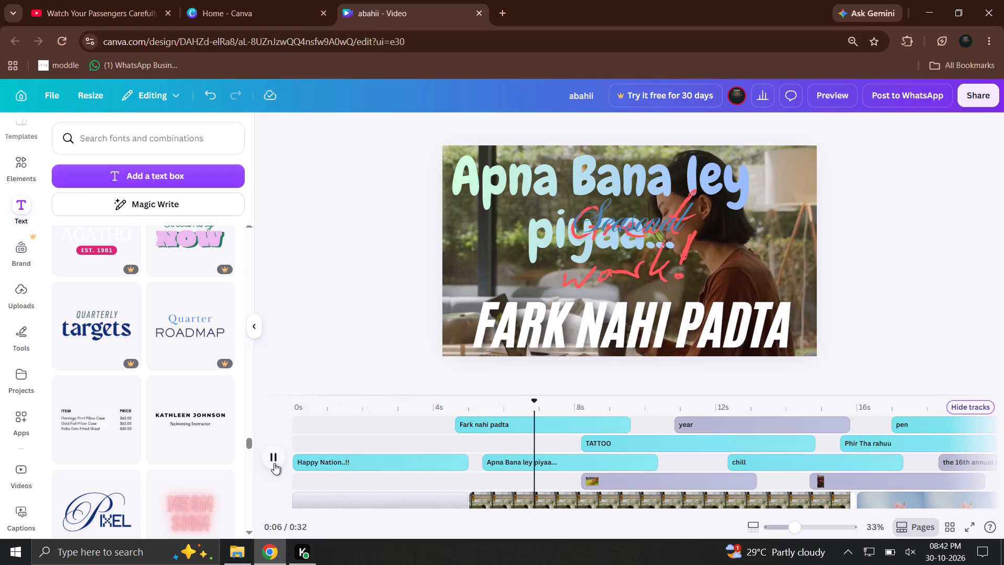
{"action": "left_click", "coordinate": [273, 463]}
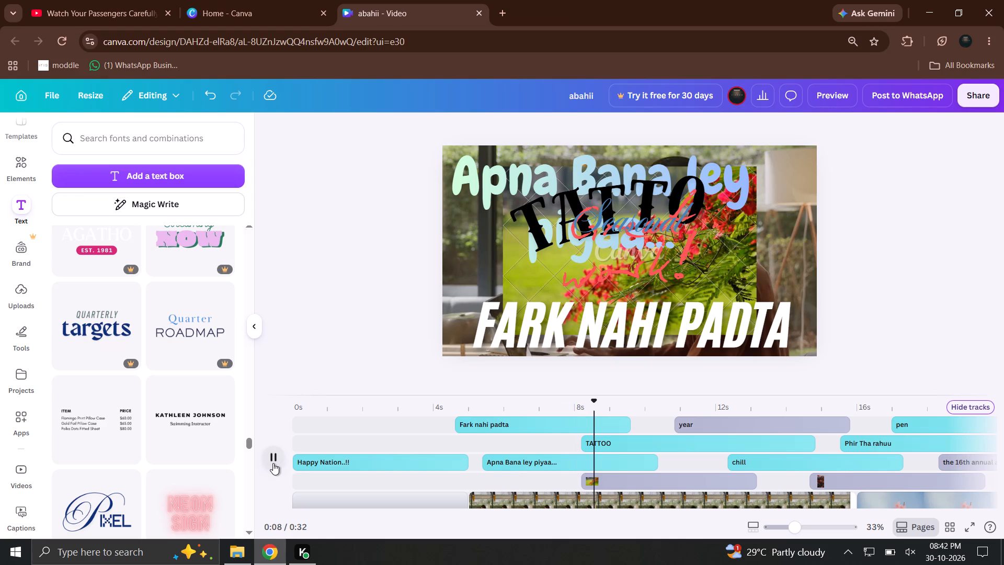
Replay the first eight seconds from the start several times to examine the opening text overlays and their timing.
{"action": "left_click_drag", "start_coordinate": [346, 401], "coordinate": [270, 427]}
{"action": "left_click", "coordinate": [268, 449]}
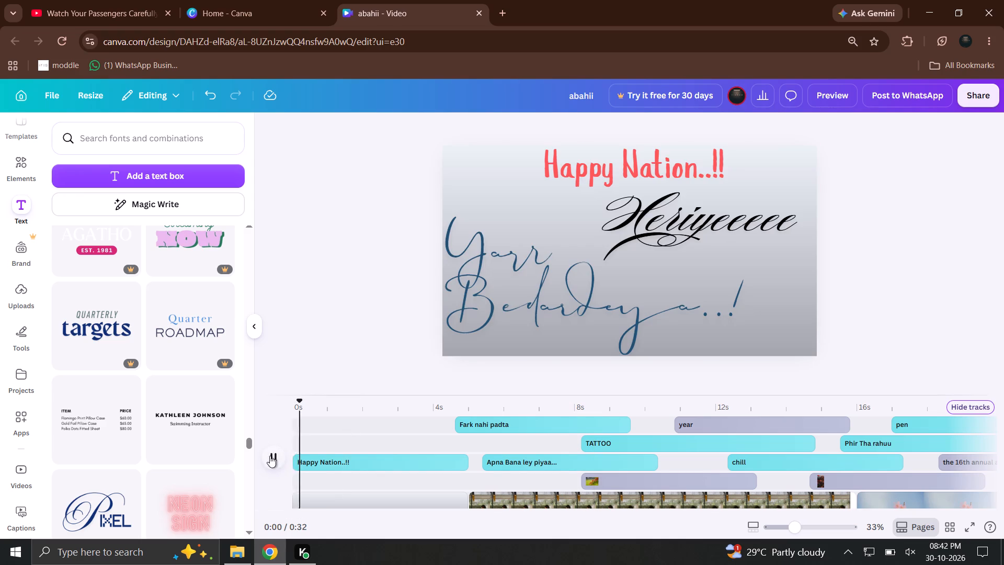
{"action": "scroll", "coordinate": [298, 451], "scroll_direction": "down", "scroll_amount": 2}
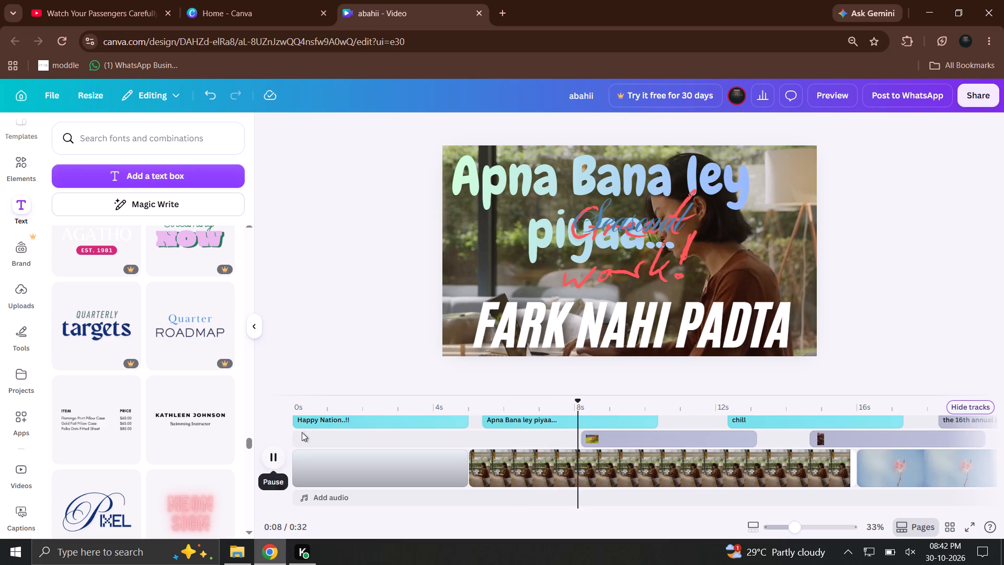
{"action": "left_click_drag", "start_coordinate": [321, 407], "coordinate": [476, 413]}
{"action": "left_click_drag", "start_coordinate": [327, 414], "coordinate": [293, 416]}
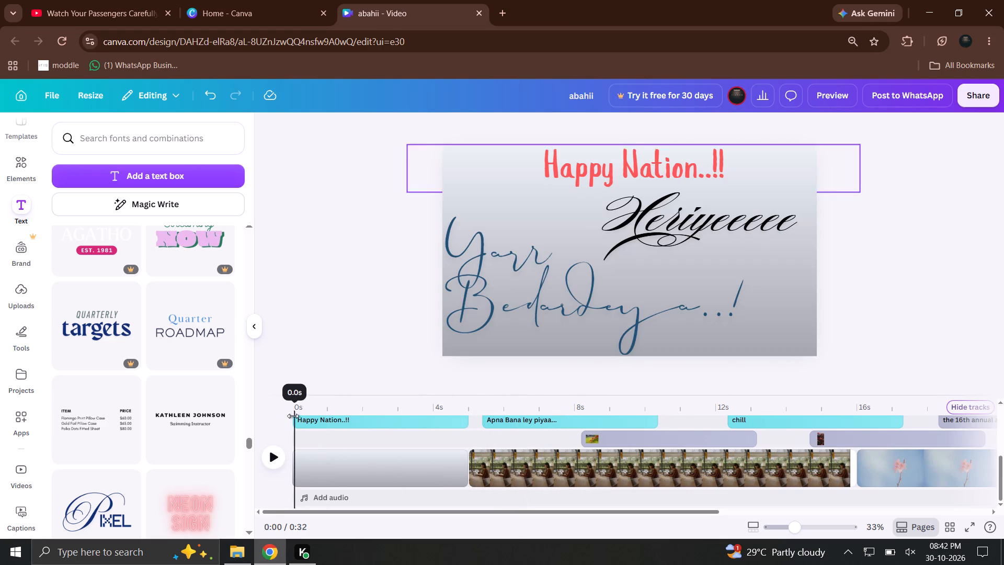
{"action": "left_click_drag", "start_coordinate": [293, 416], "coordinate": [290, 416]}
{"action": "left_click", "coordinate": [282, 453]}
{"action": "left_click", "coordinate": [278, 455]}
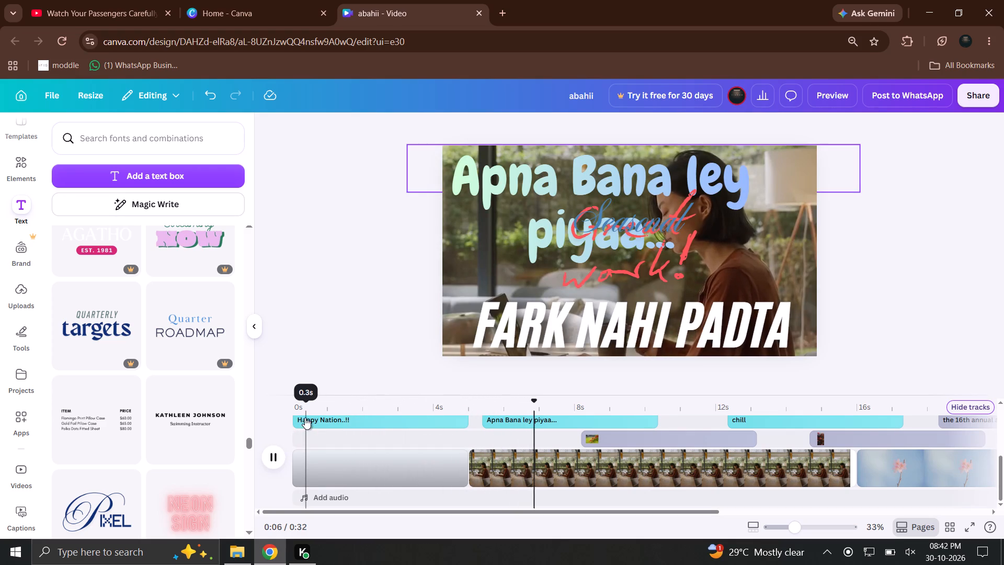
{"action": "left_click_drag", "start_coordinate": [305, 406], "coordinate": [289, 416]}
{"action": "double_click", "coordinate": [274, 451]}
{"action": "left_click", "coordinate": [278, 451]}
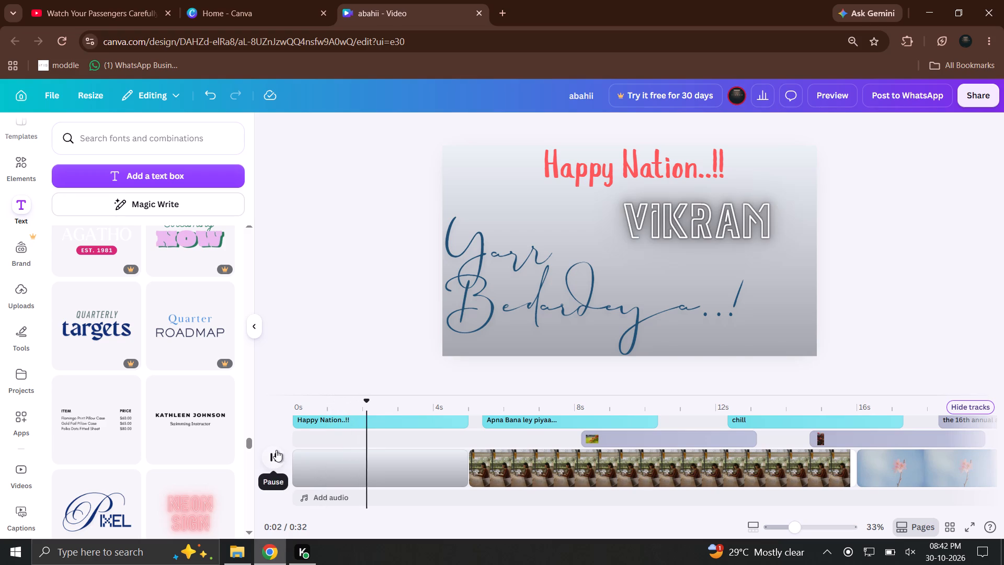
{"action": "left_click", "coordinate": [276, 450]}
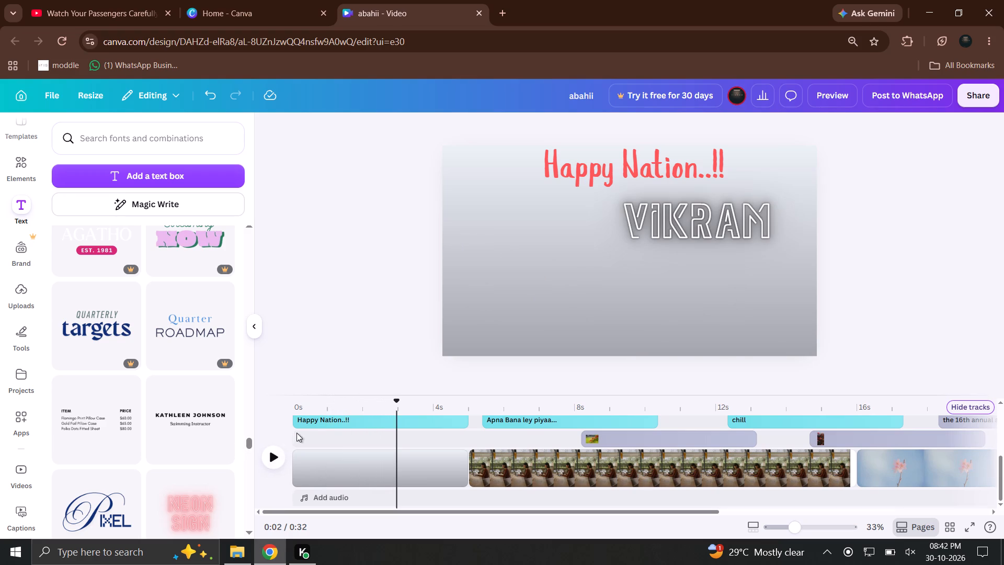
{"action": "left_click_drag", "start_coordinate": [305, 414], "coordinate": [301, 439]}
{"action": "left_click", "coordinate": [279, 453]}
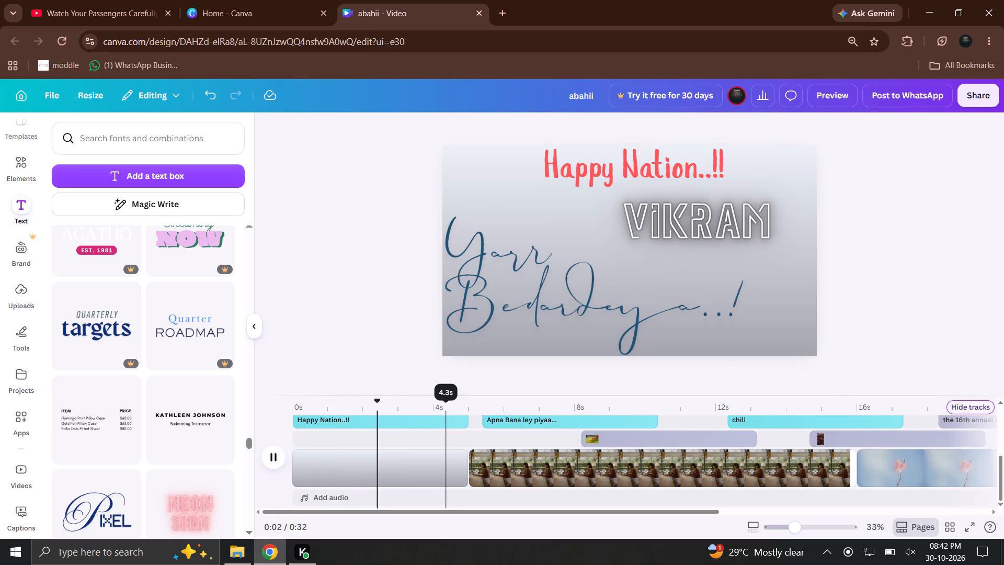
{"action": "left_click_drag", "start_coordinate": [451, 411], "coordinate": [292, 421]}
{"action": "double_click", "coordinate": [278, 458]}
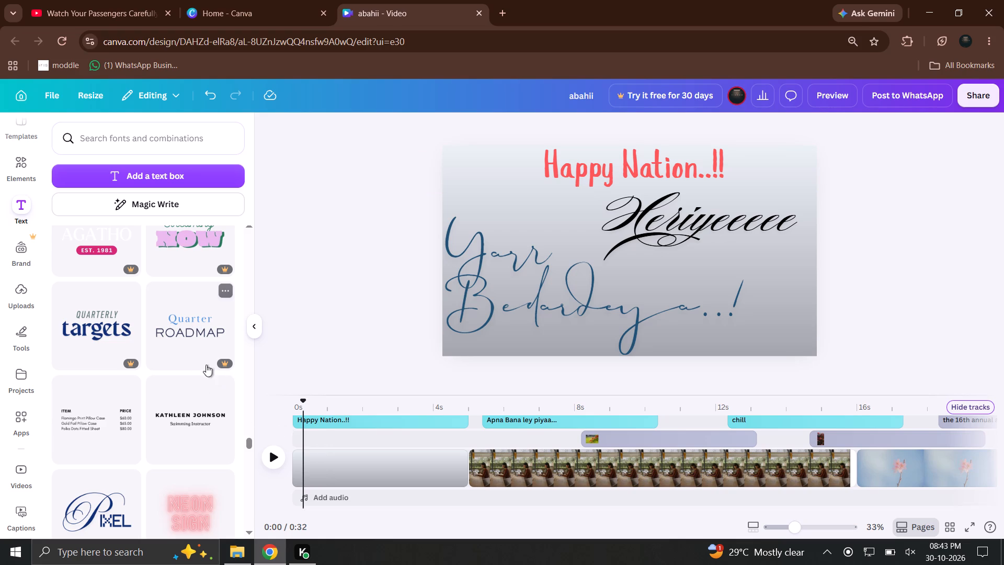
Add the name-and-title text combination with "Swimming Instructor" to the timeline at about 10 seconds, over the TATTOO scene.
{"action": "left_click_drag", "start_coordinate": [184, 418], "coordinate": [706, 422]}
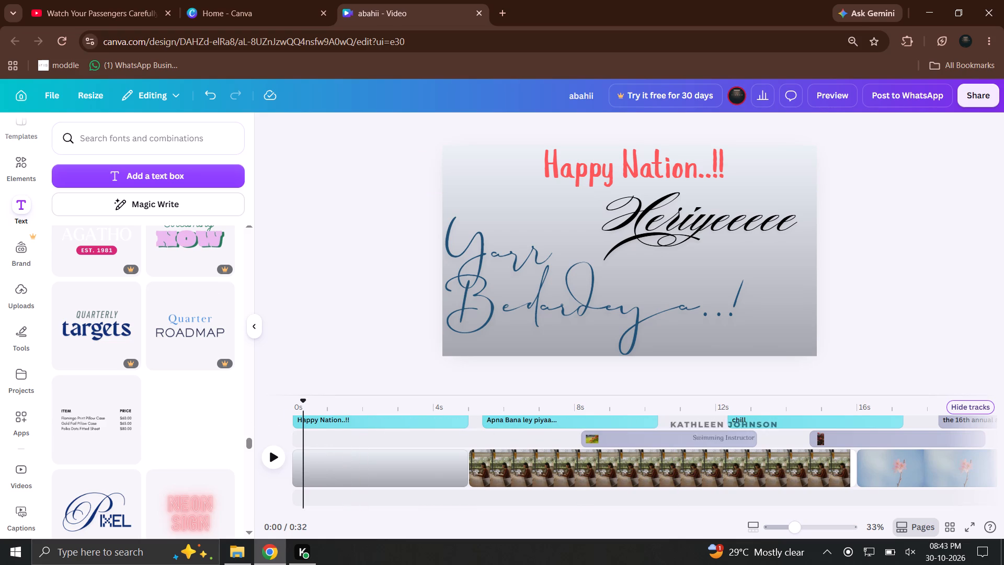
{"action": "left_click_drag", "start_coordinate": [706, 422], "coordinate": [695, 425]}
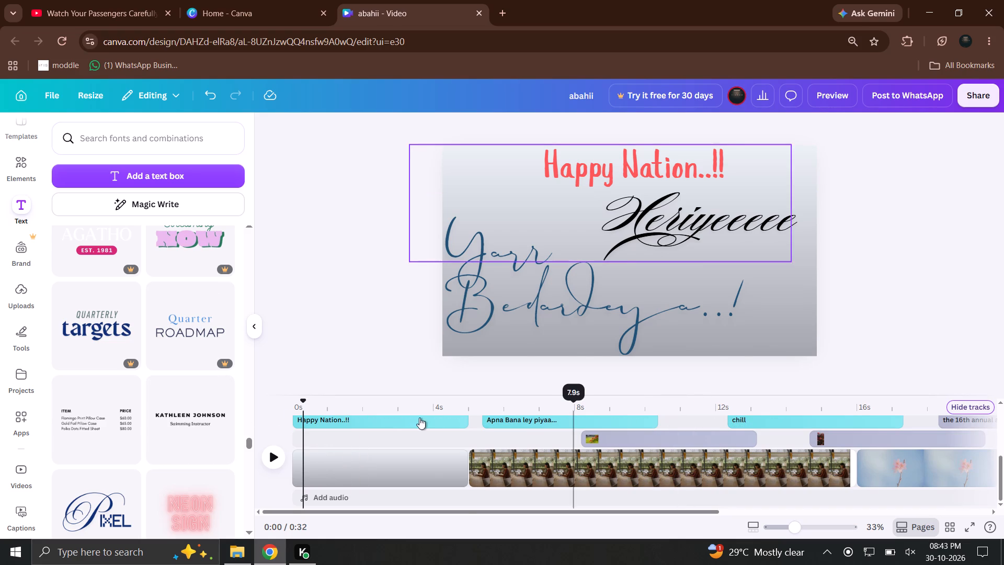
Browse the text combinations around the Neon Sign and Pixel styles for another style.
{"action": "scroll", "coordinate": [155, 401], "scroll_direction": "down", "scroll_amount": 6}
{"action": "scroll", "coordinate": [162, 395], "scroll_direction": "up", "scroll_amount": 2}
{"action": "scroll", "coordinate": [165, 414], "scroll_direction": "down", "scroll_amount": 5}
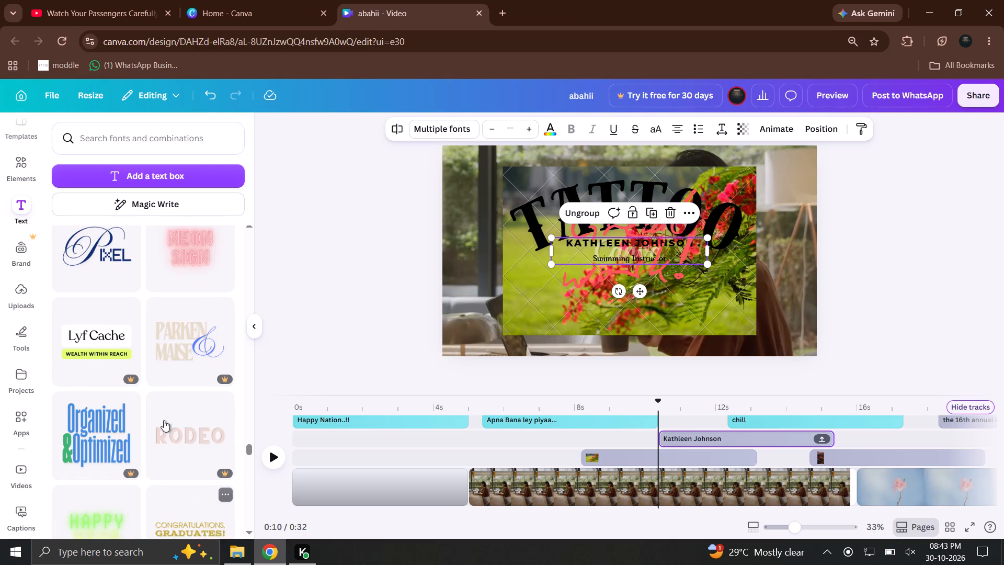
{"action": "scroll", "coordinate": [163, 419], "scroll_direction": "up", "scroll_amount": 9}
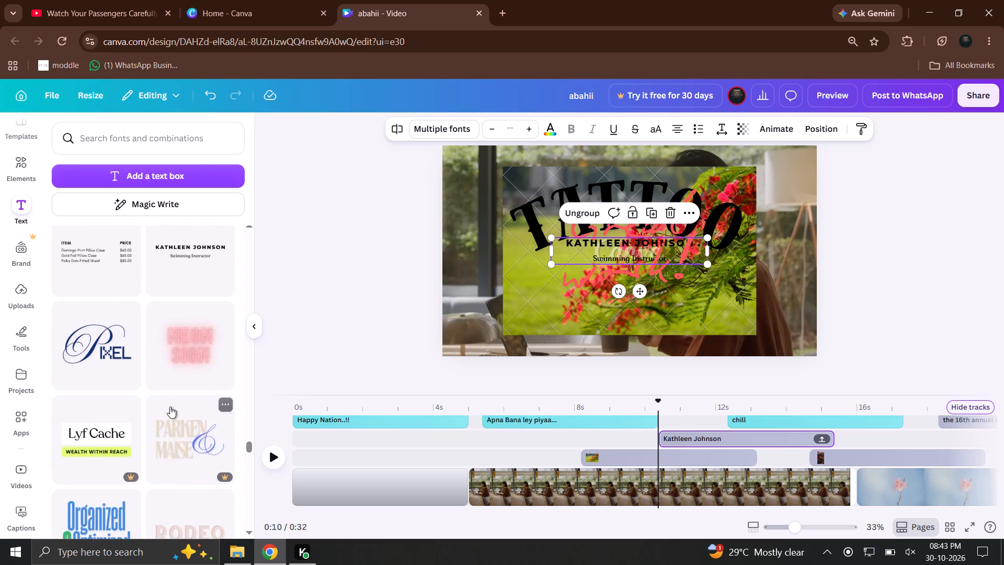
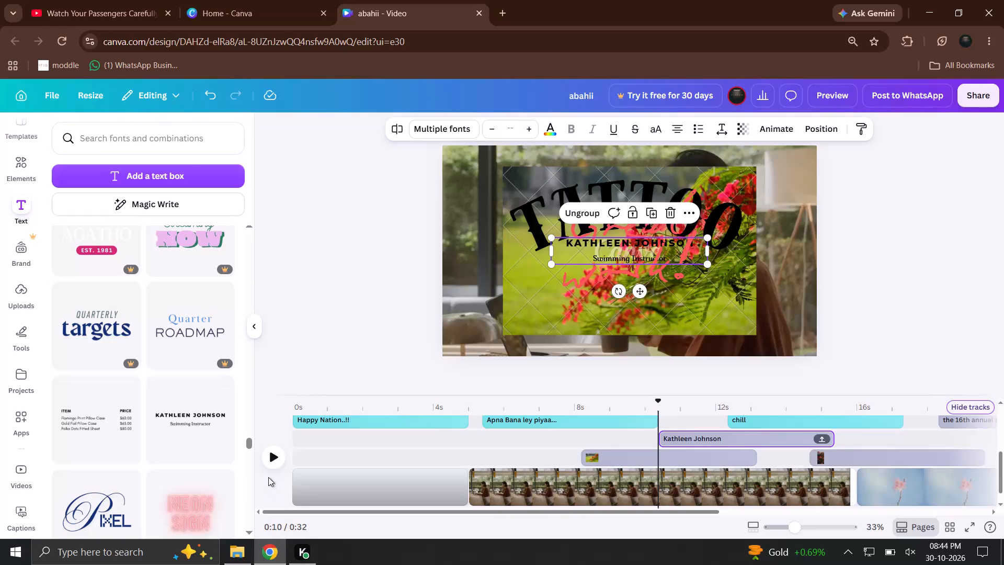
Replay the video from the start to review the opening "Happy Nation..!!" scene and its text overlays.
{"action": "left_click", "coordinate": [271, 461]}
{"action": "left_click_drag", "start_coordinate": [316, 411], "coordinate": [298, 413]}
{"action": "left_click", "coordinate": [275, 462]}
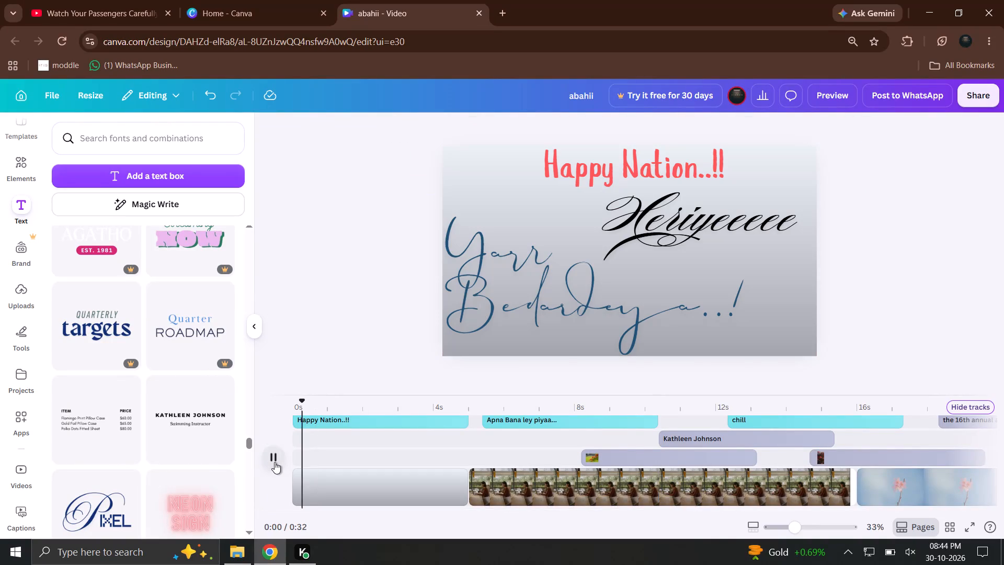
{"action": "left_click", "coordinate": [275, 462]}
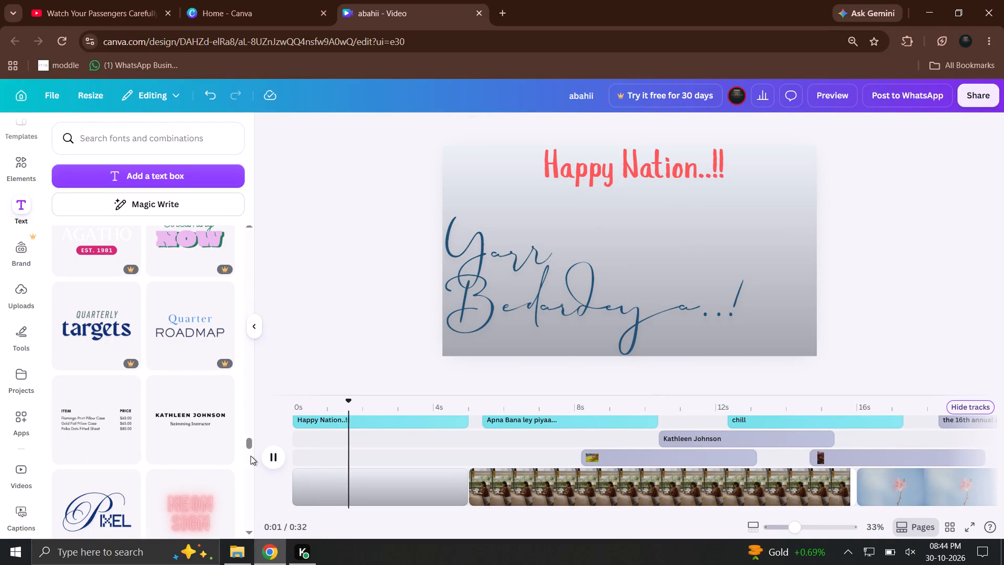